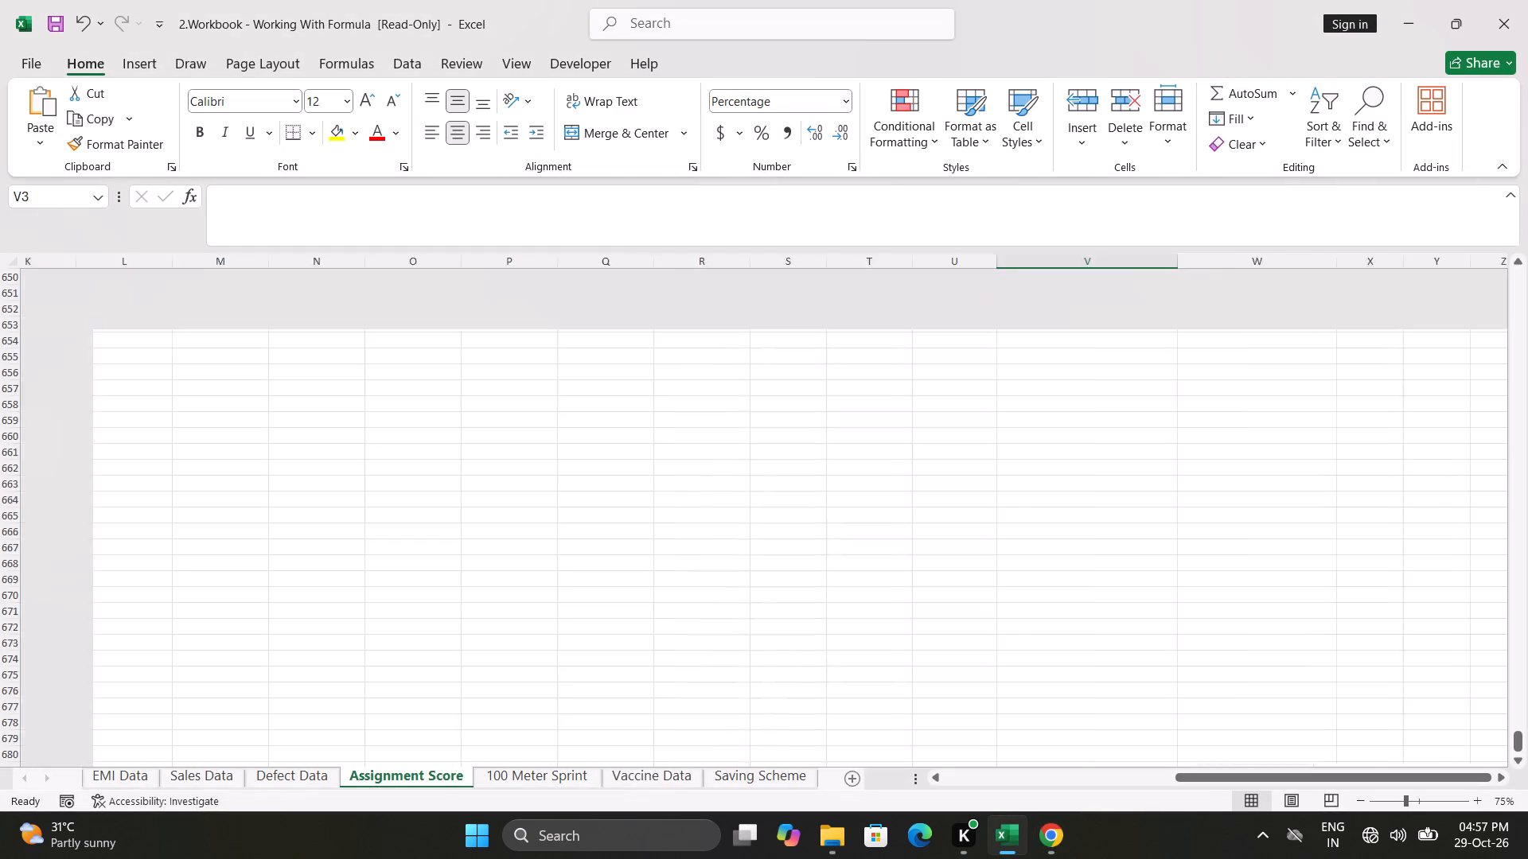
{"action": "scroll", "coordinate": [951, 571], "scroll_direction": "up", "scroll_amount": 1}
{"action": "scroll", "coordinate": [951, 571], "scroll_direction": "right", "scroll_amount": 2}
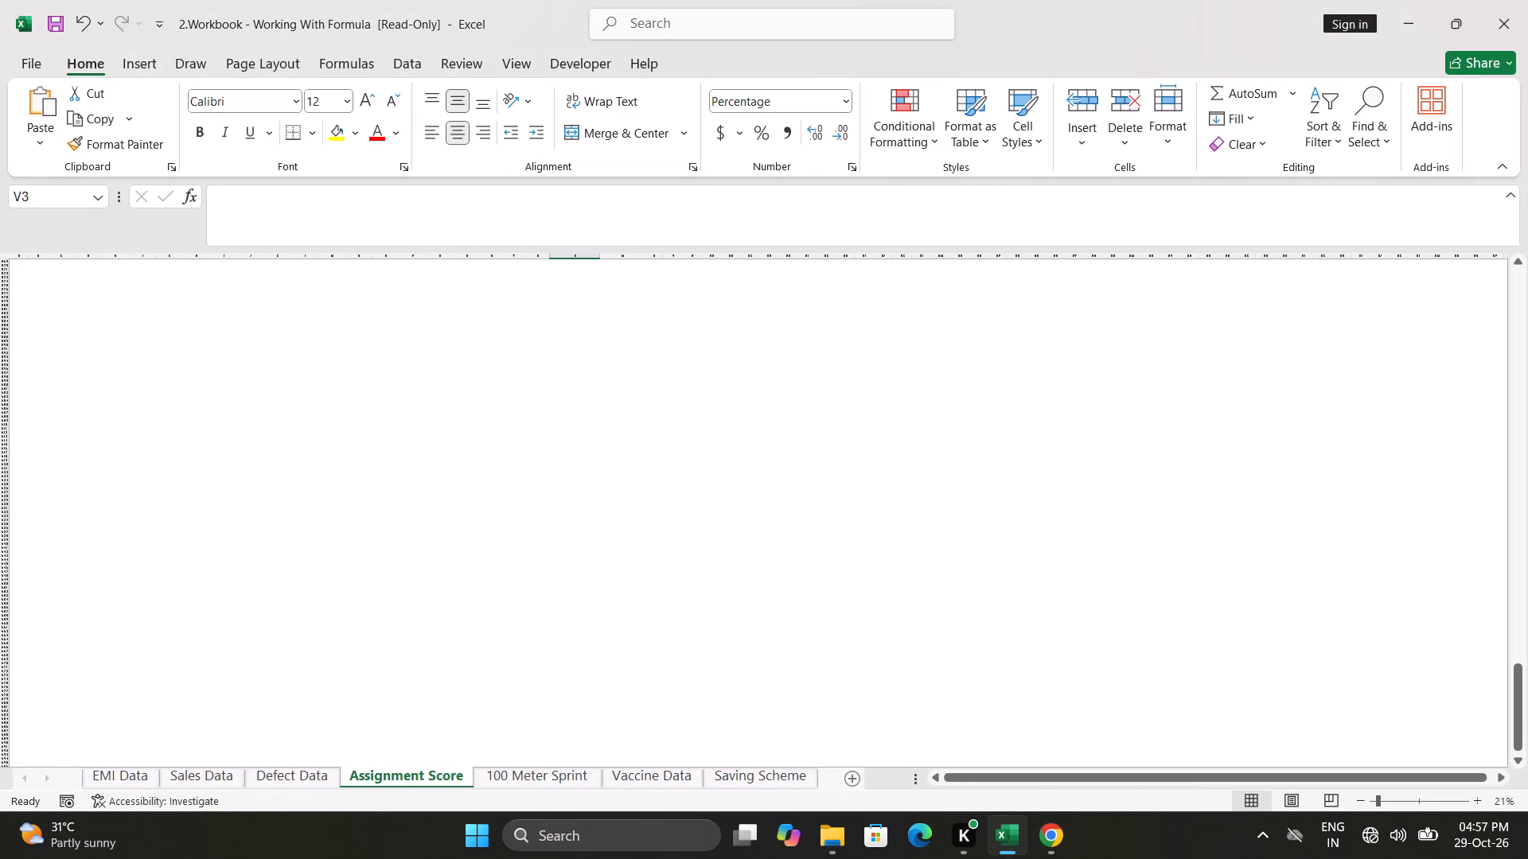
{"action": "key", "text": "ctrl+Up"}
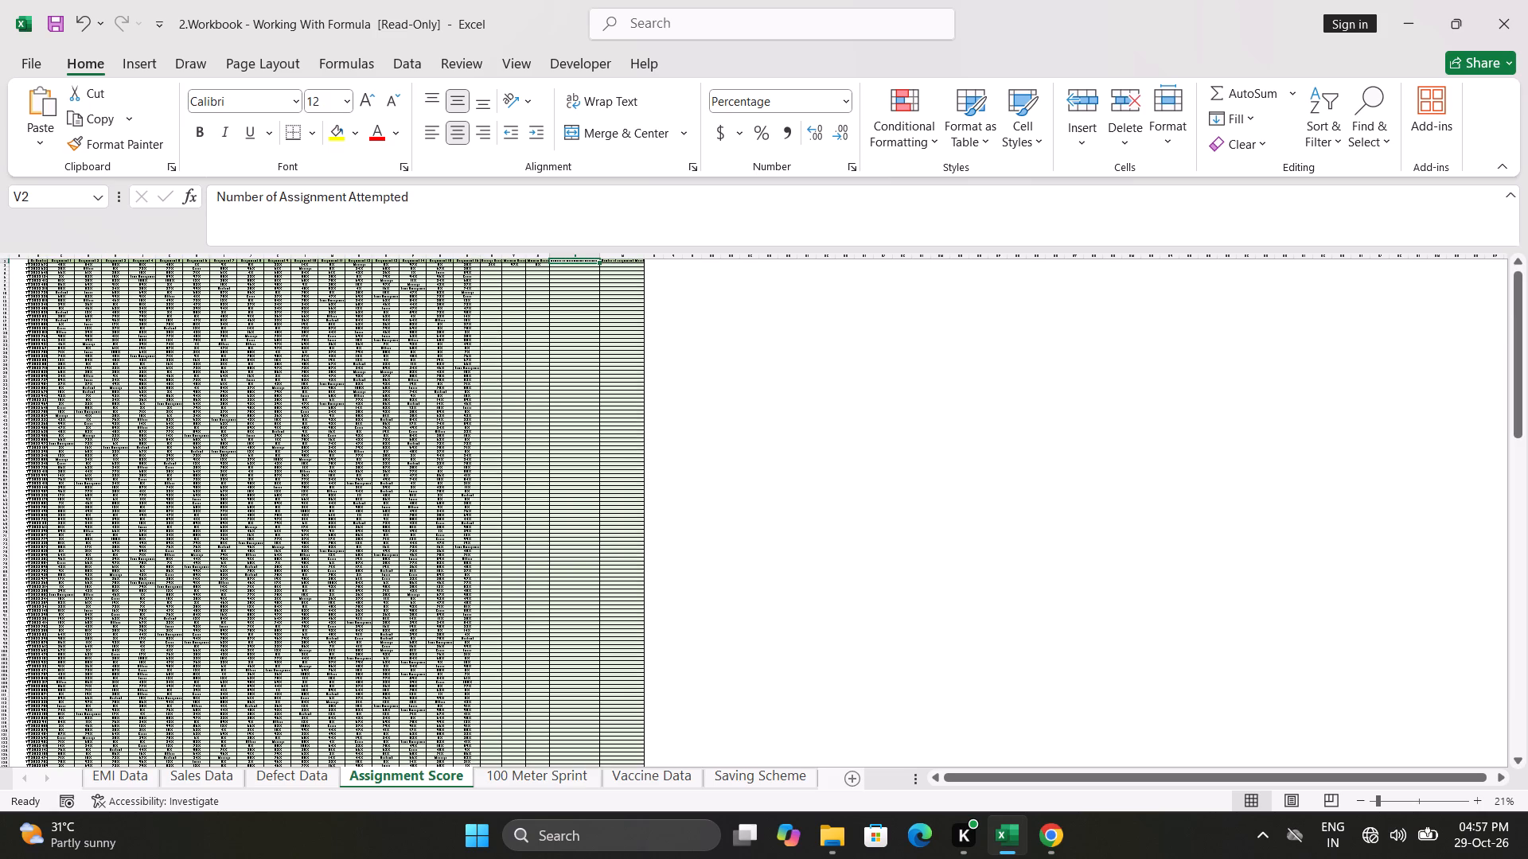
{"action": "scroll", "coordinate": [951, 571], "scroll_direction": "right", "scroll_amount": 3}
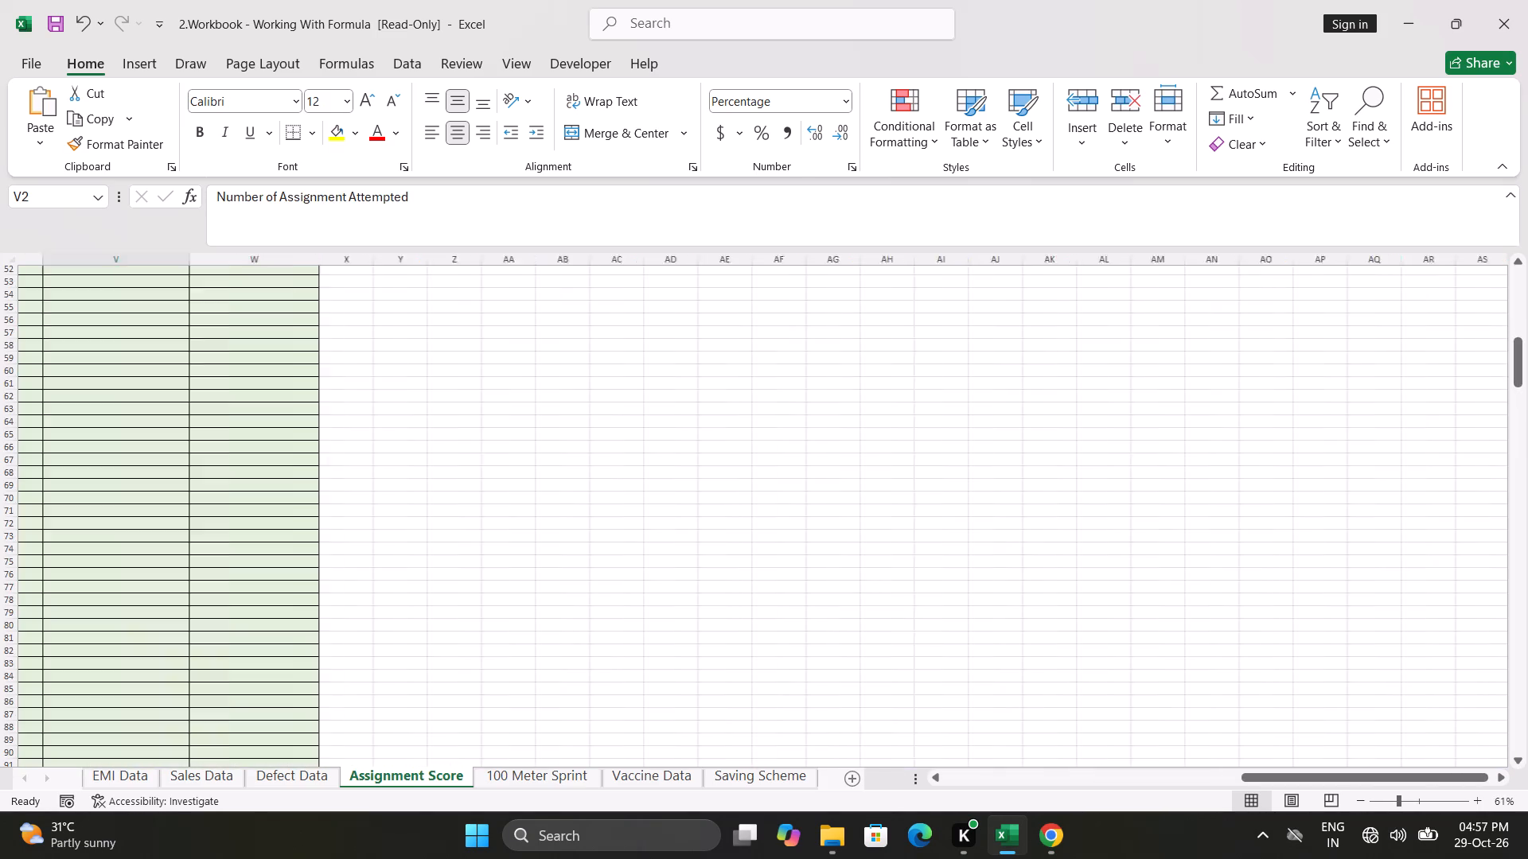
{"action": "scroll", "coordinate": [951, 571], "scroll_direction": "left", "scroll_amount": 2}
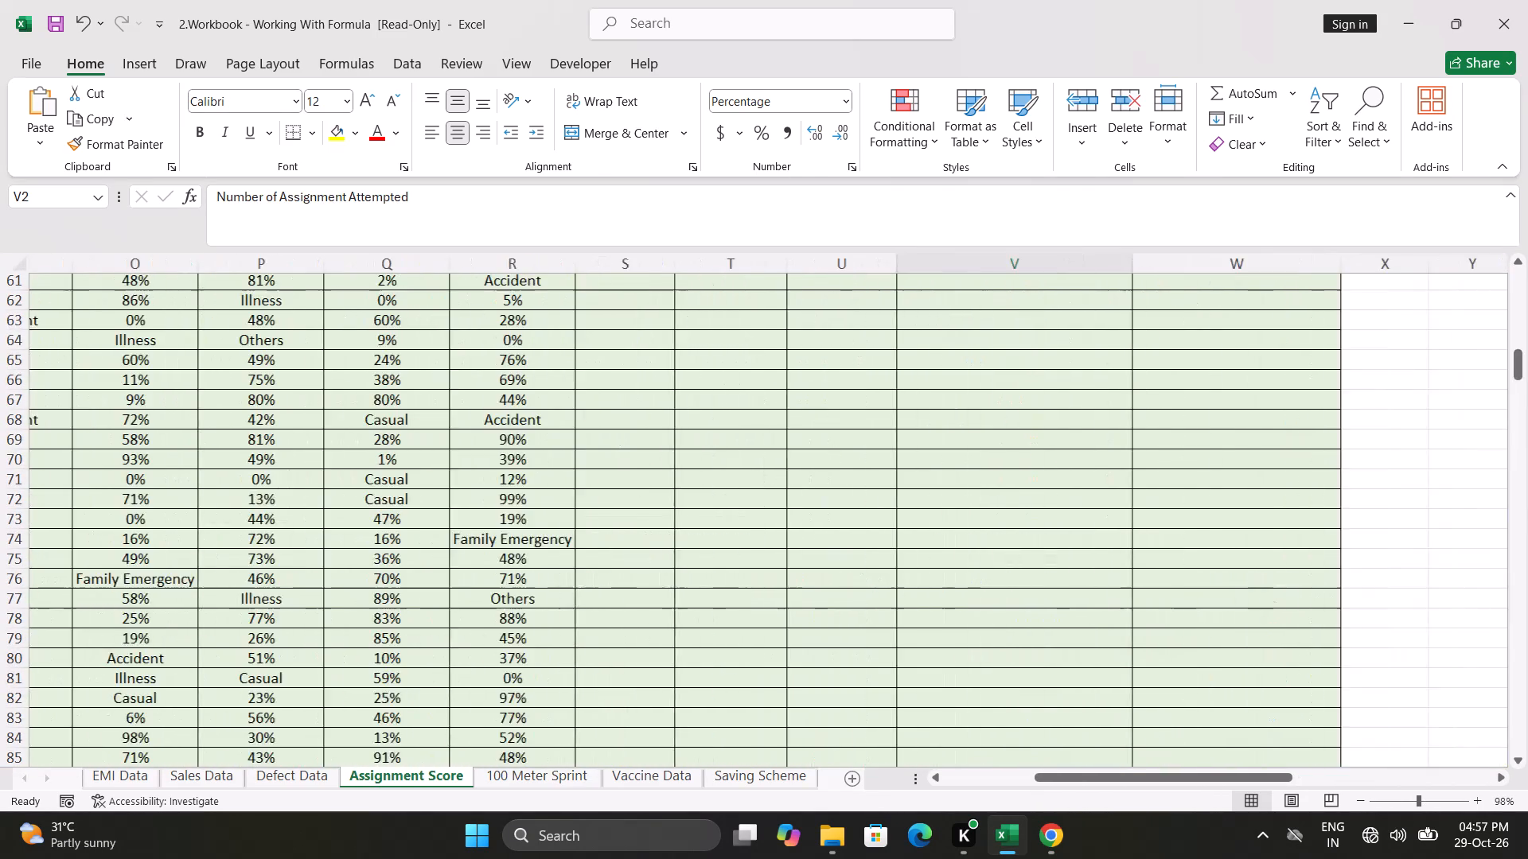
{"action": "scroll", "coordinate": [951, 571], "scroll_direction": "up", "scroll_amount": 3}
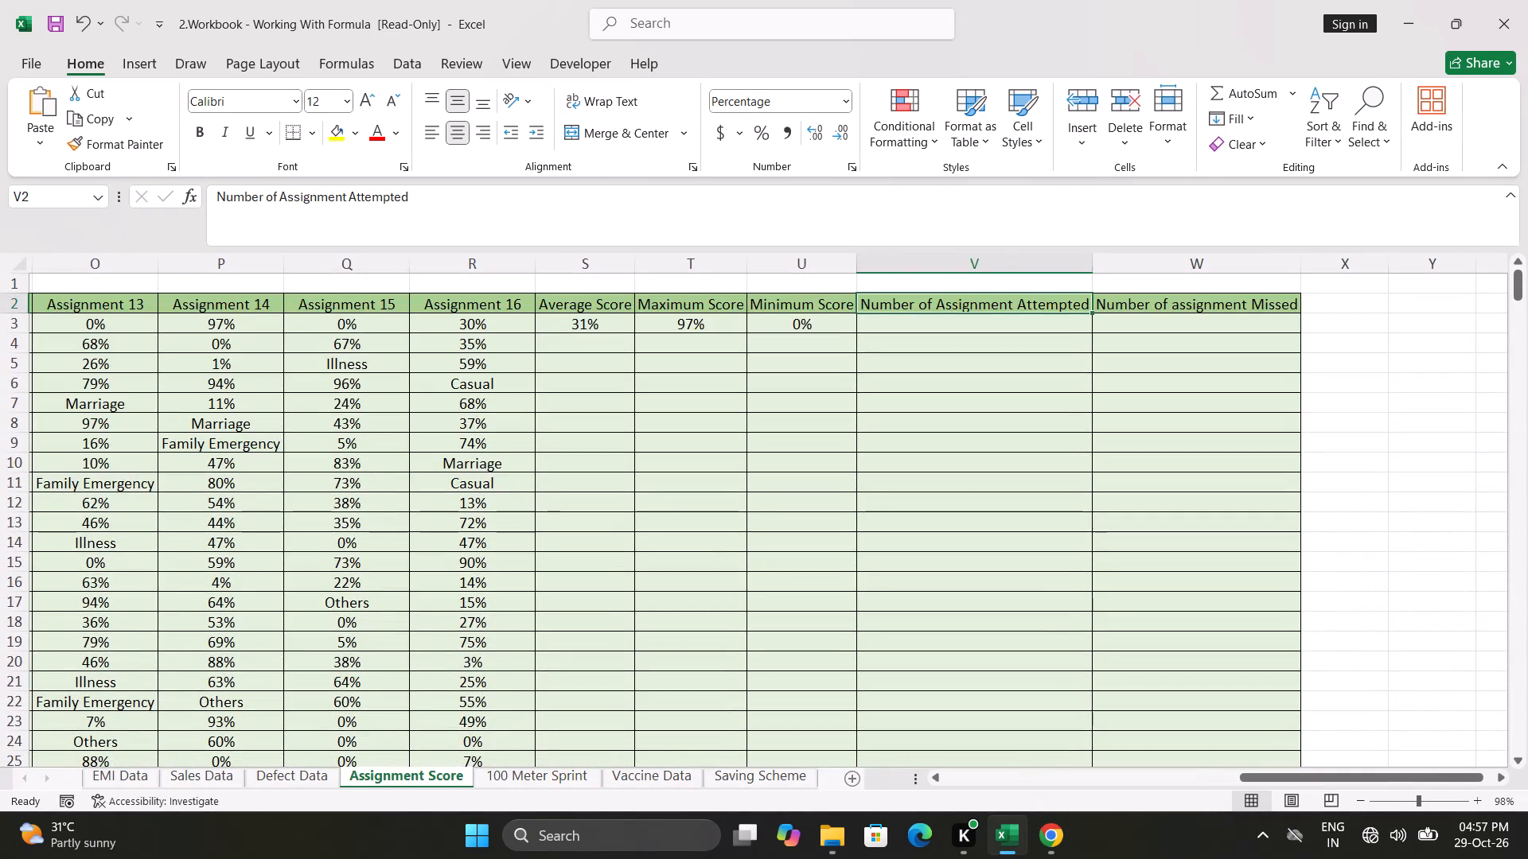
Enter a COUNT formula over C3:R3 in cell V3, the first row under Number of Assignment Attempted.
{"action": "left_click", "coordinate": [911, 327]}
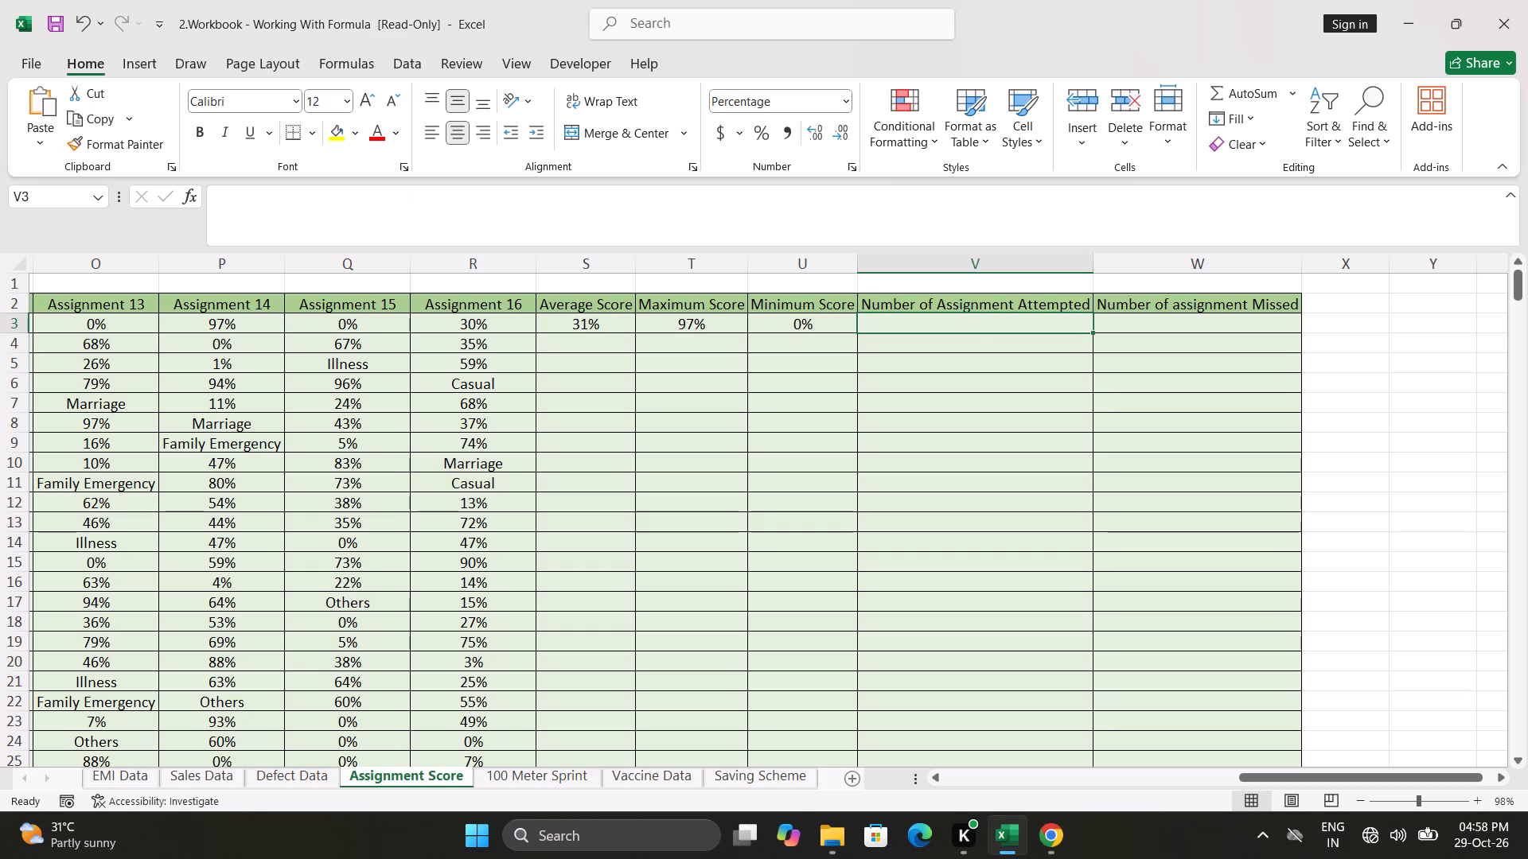
{"action": "key", "text": "equal"}
{"action": "scroll", "coordinate": [911, 327], "scroll_direction": "right", "scroll_amount": 1}
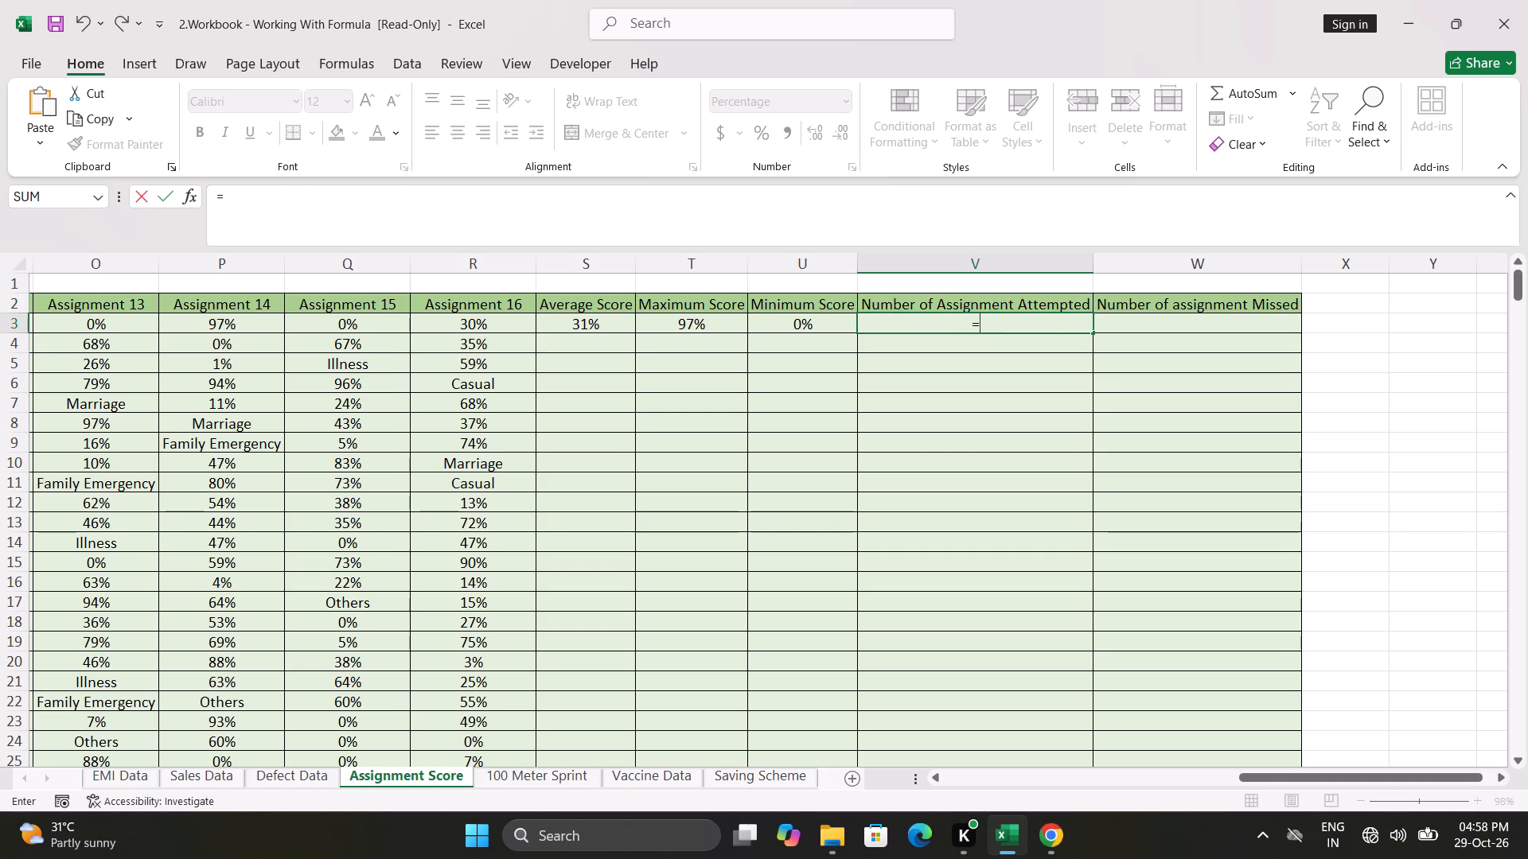
{"action": "scroll", "coordinate": [911, 327], "scroll_direction": "right", "scroll_amount": 3}
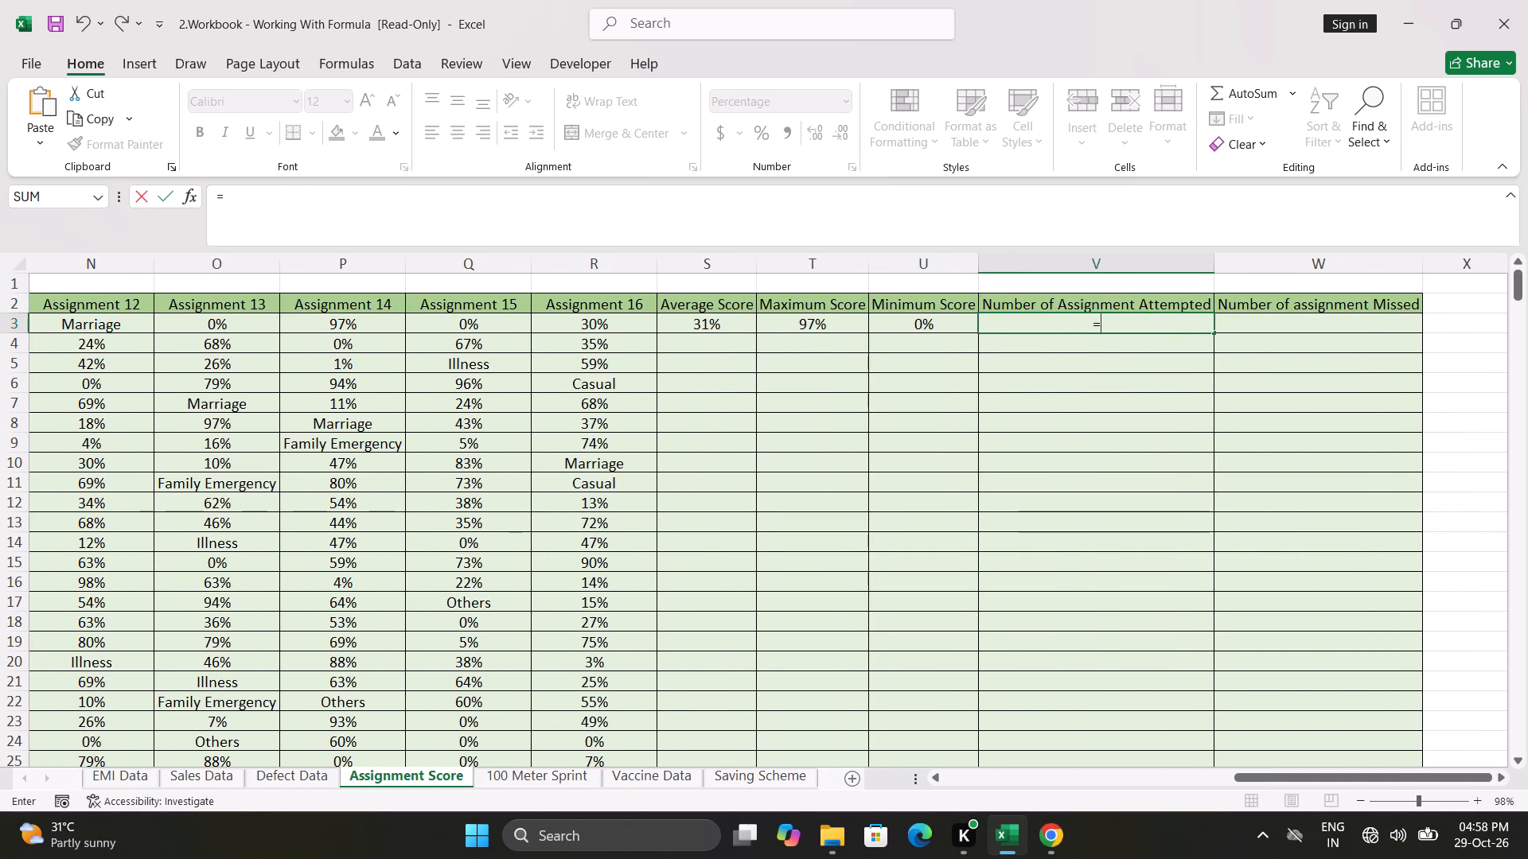
{"action": "type", "text": "cou"}
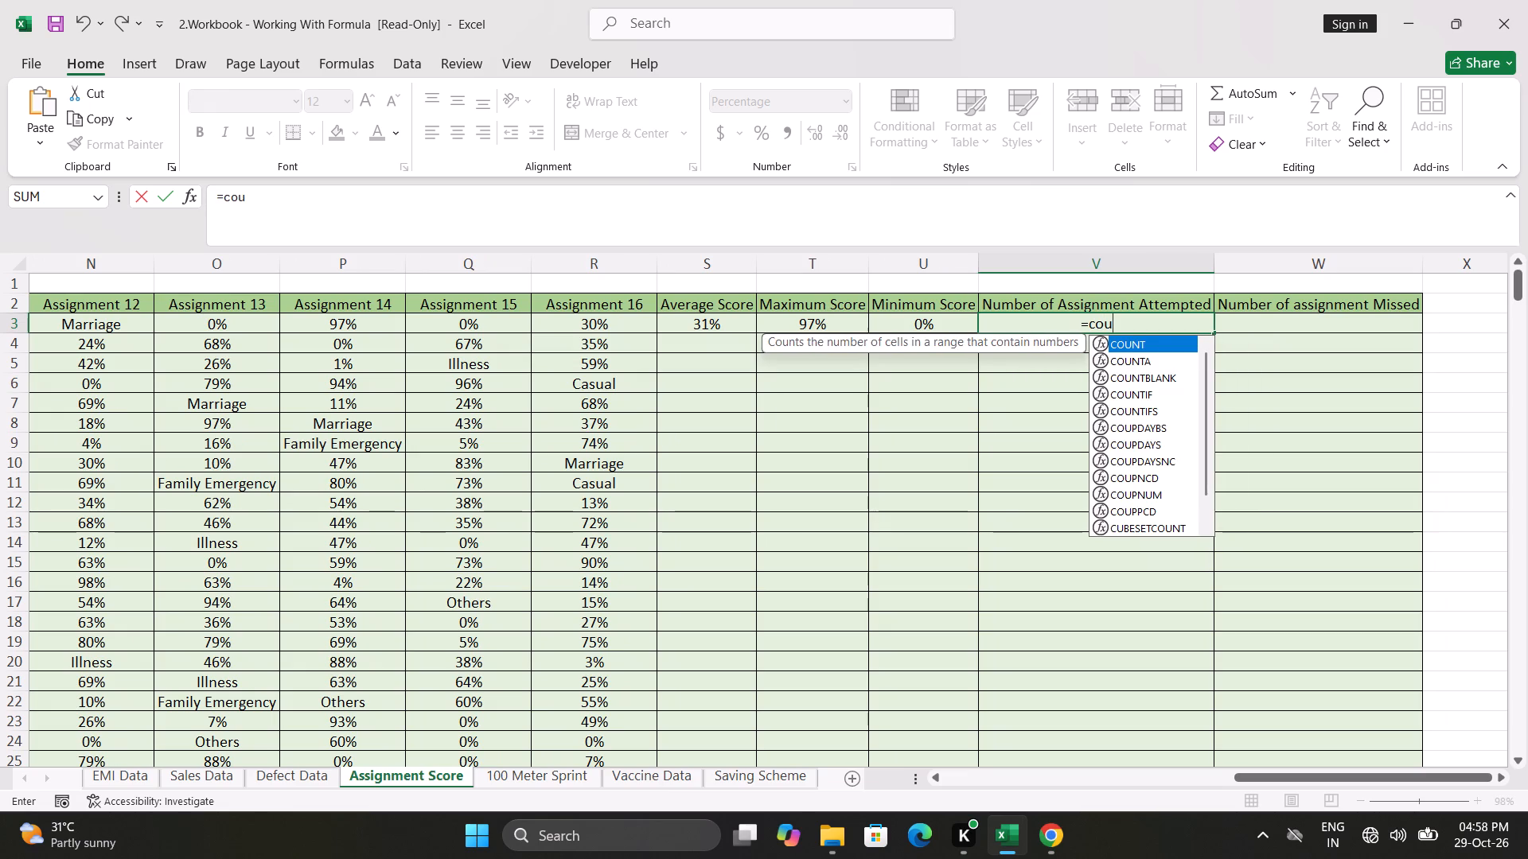
{"action": "type", "text": "nt"}
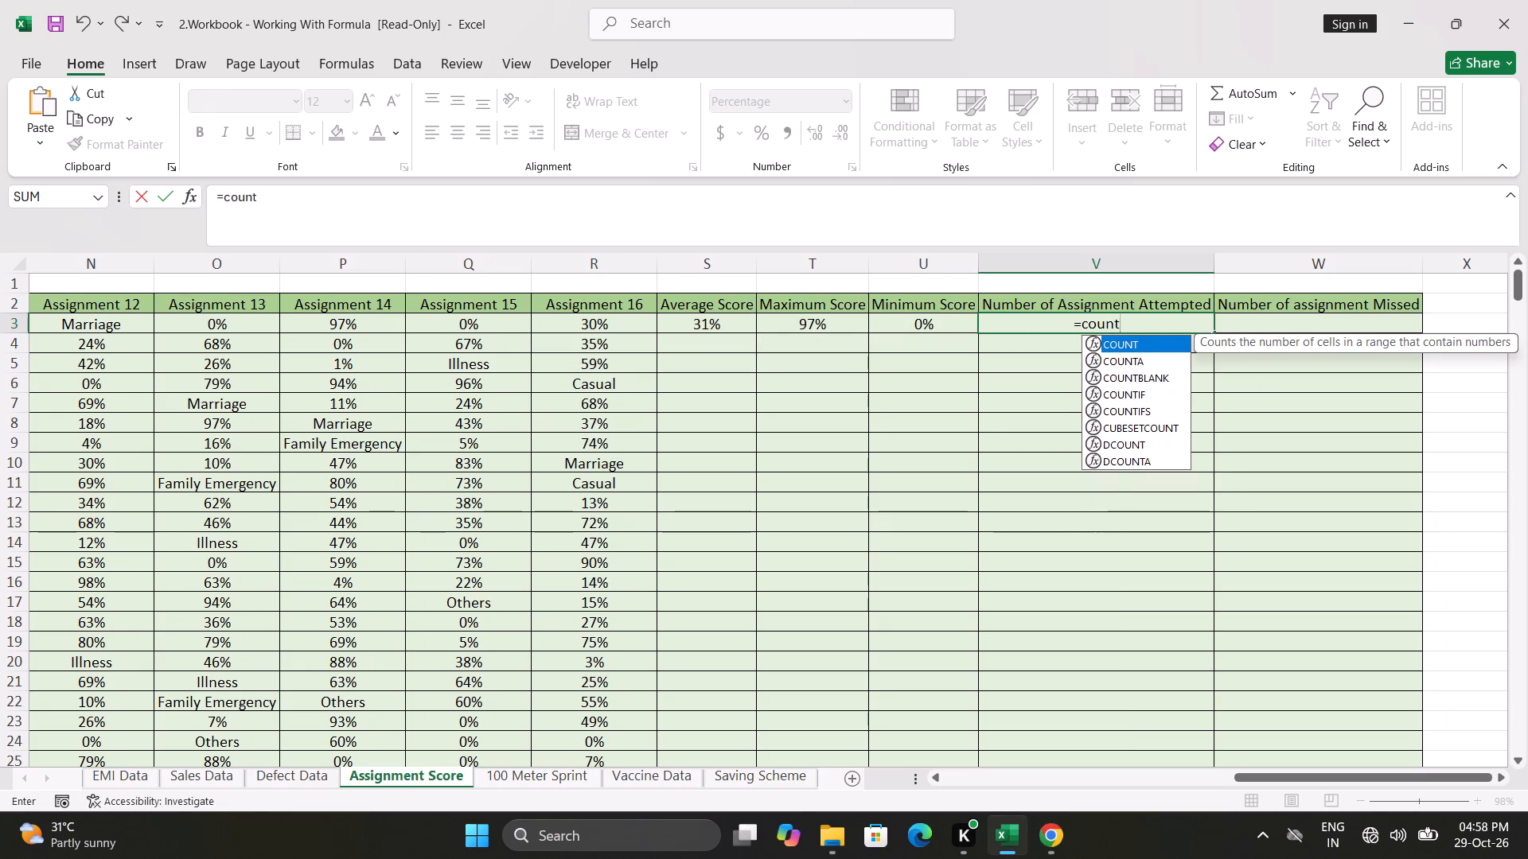
{"action": "key", "text": "Tab"}
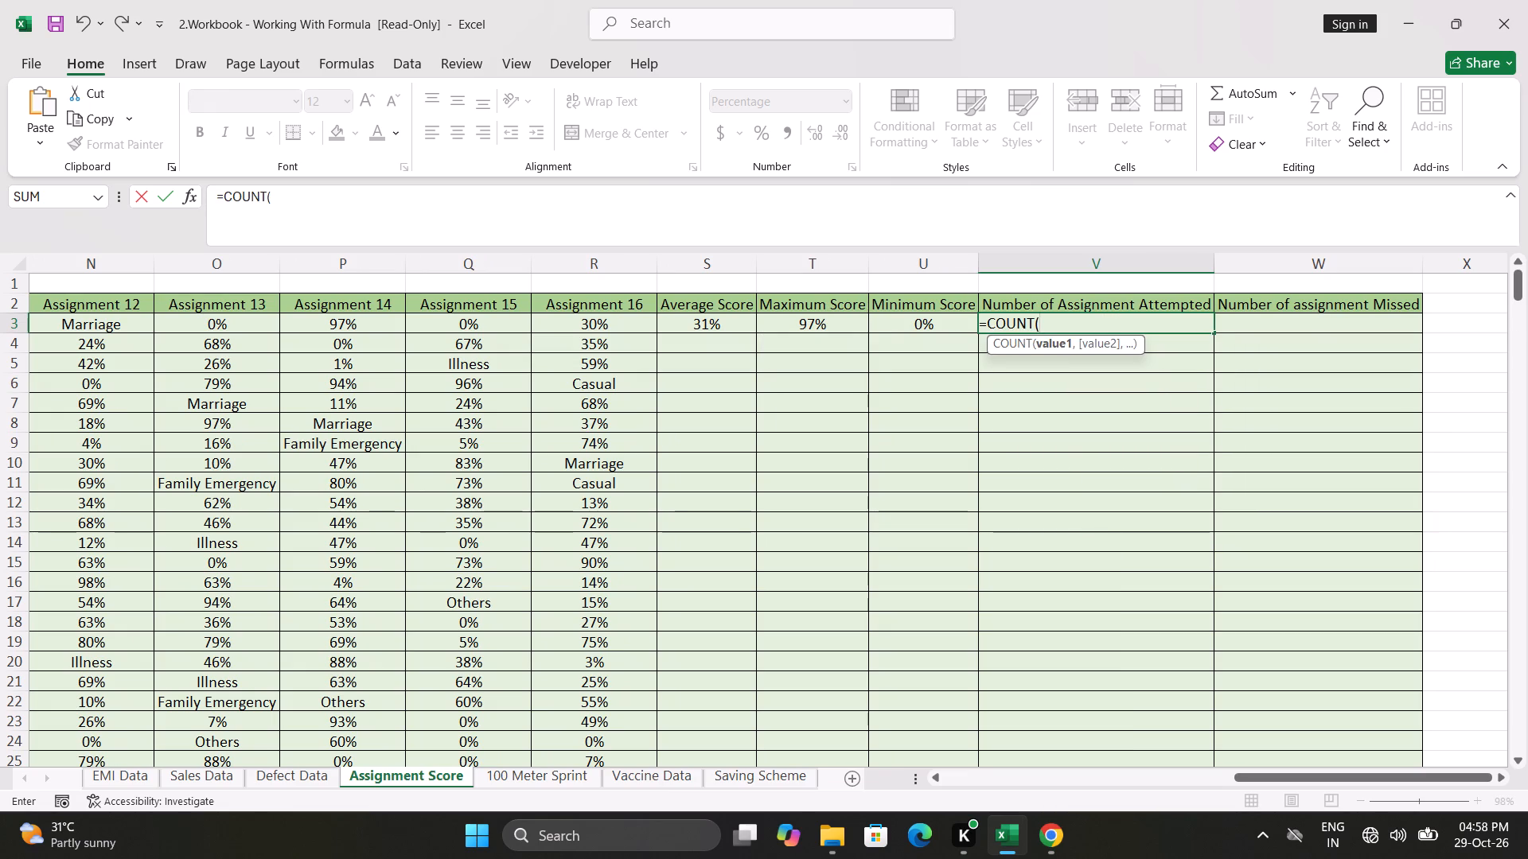
{"action": "scroll", "coordinate": [891, 359], "scroll_direction": "right", "scroll_amount": 3}
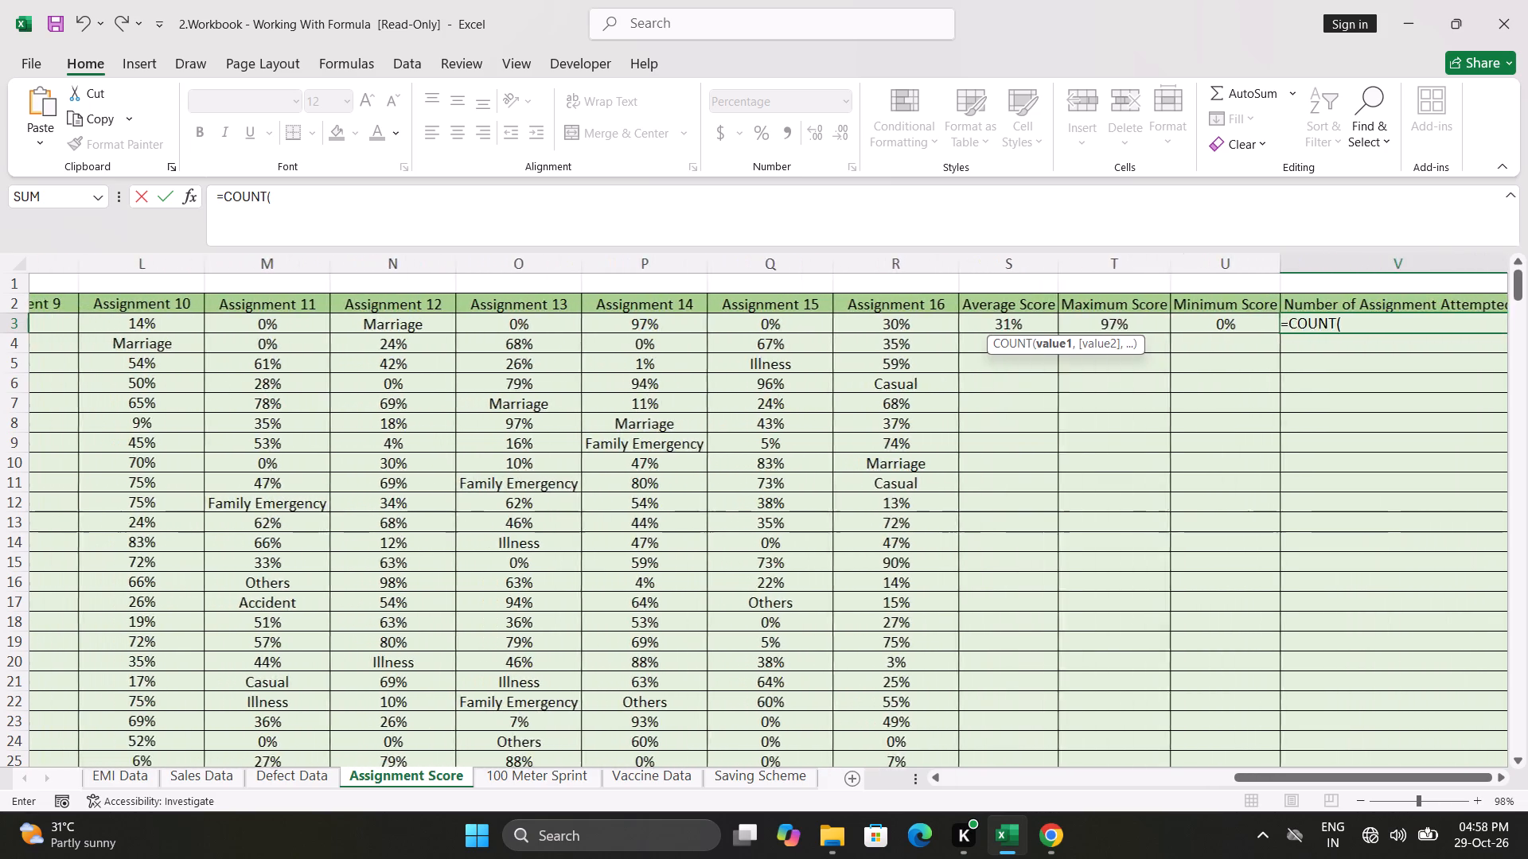
{"action": "scroll", "coordinate": [891, 359], "scroll_direction": "right", "scroll_amount": 2}
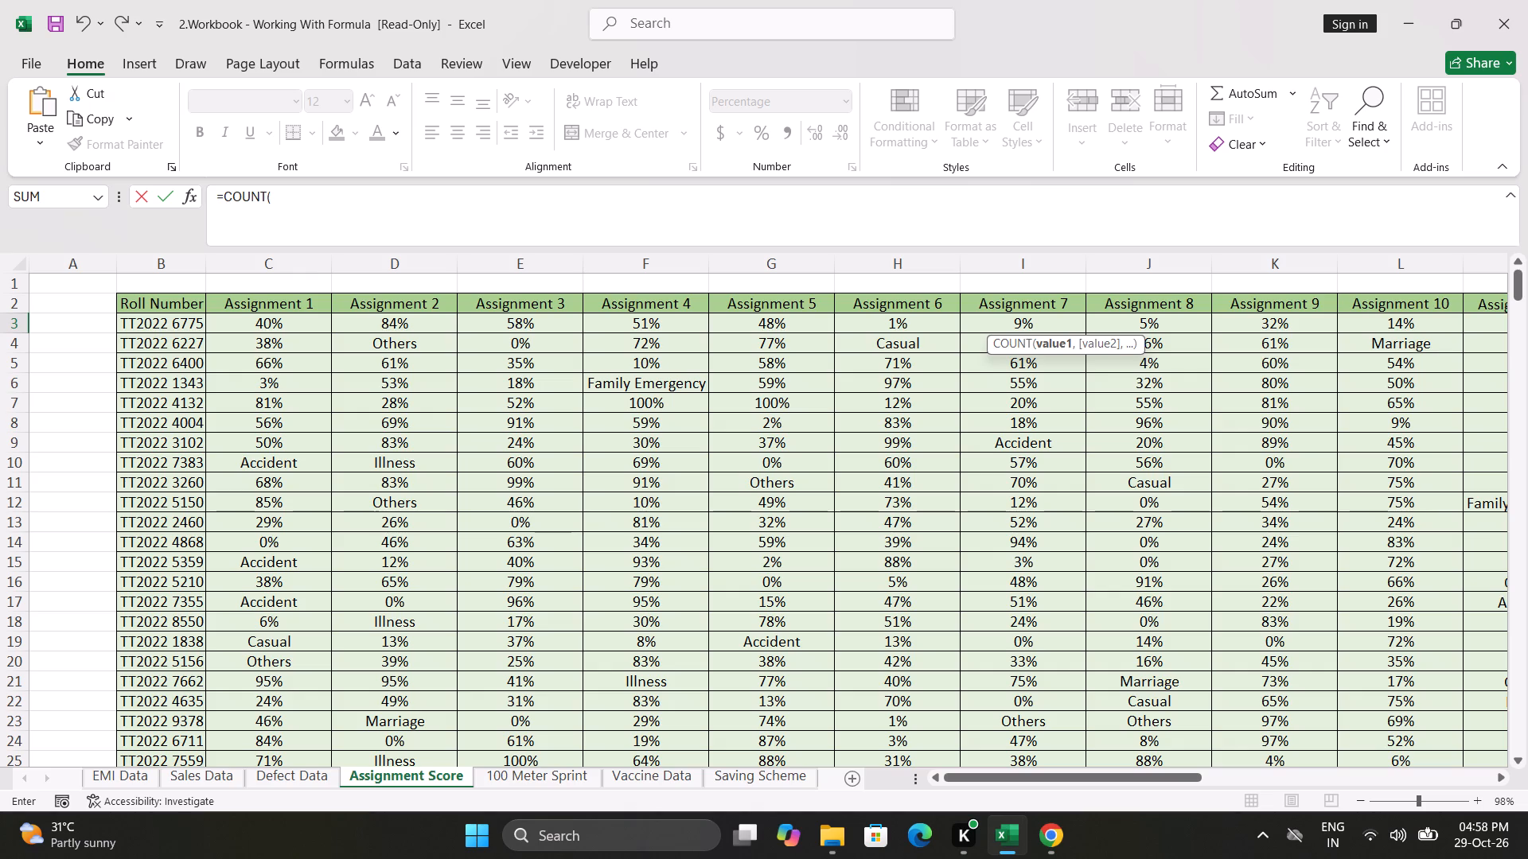
{"action": "left_click", "coordinate": [285, 325]}
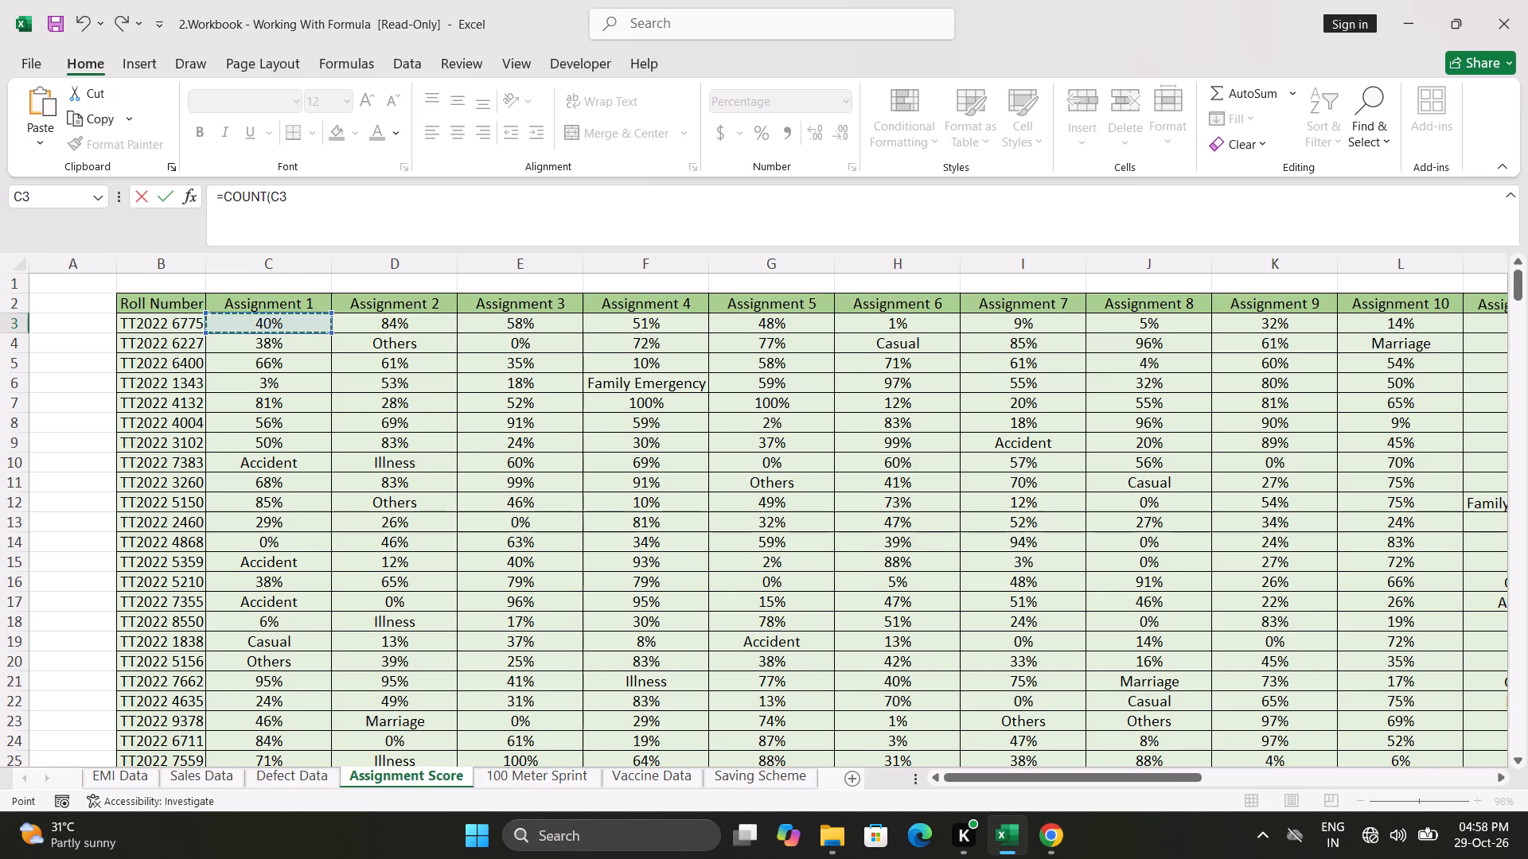
{"action": "key", "text": "ctrl+shift+Right"}
{"action": "key", "text": "ctrl+shift+Right"}
{"action": "key", "text": "ctrl+shift+Left"}
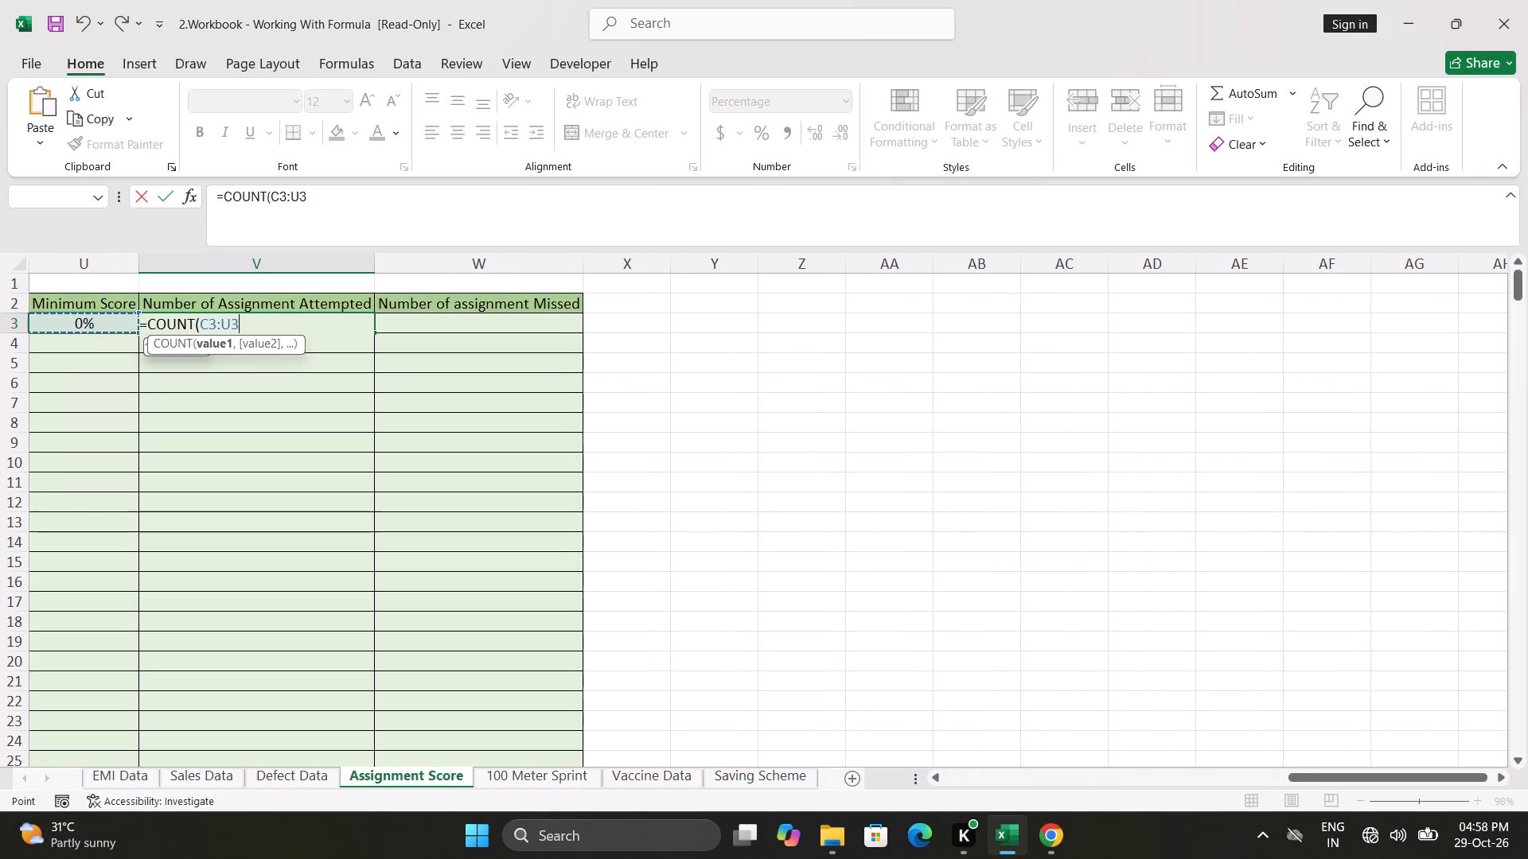
{"action": "key", "text": "shift+Left"}
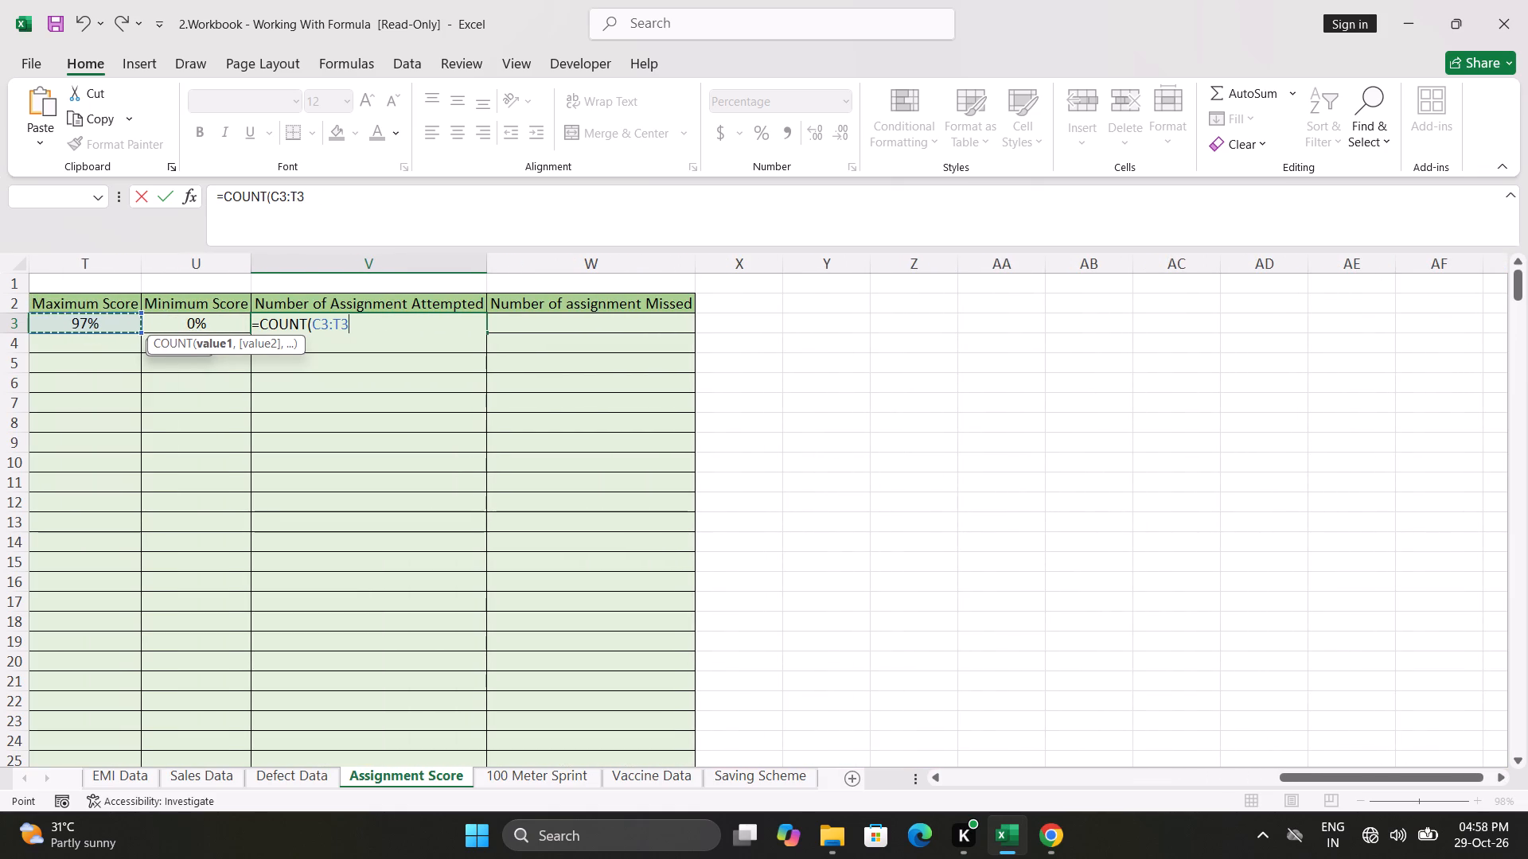
{"action": "key", "text": "shift+Left"}
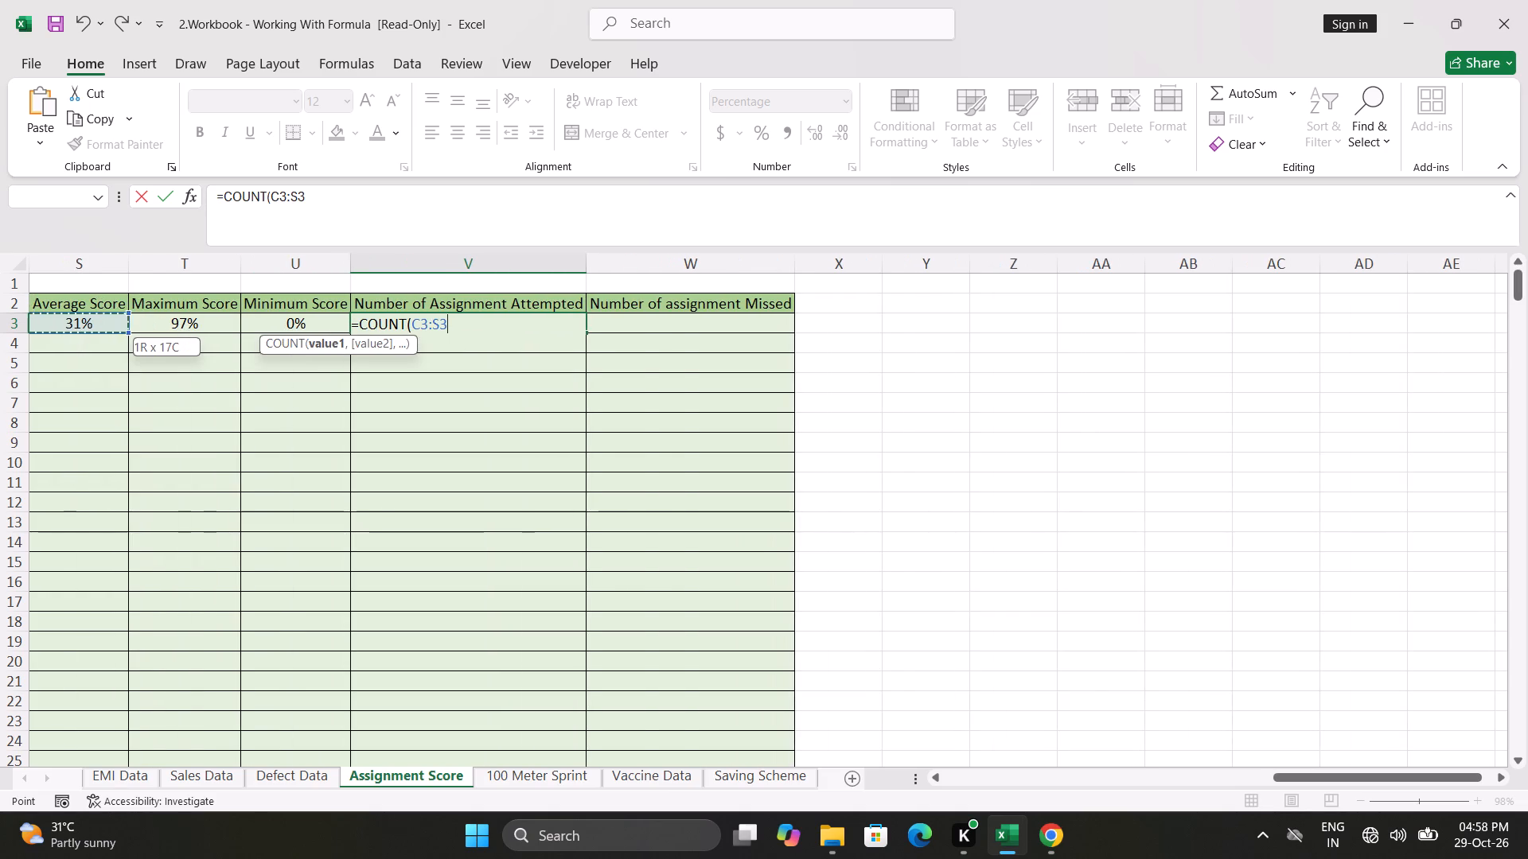
{"action": "key", "text": "shift+Left"}
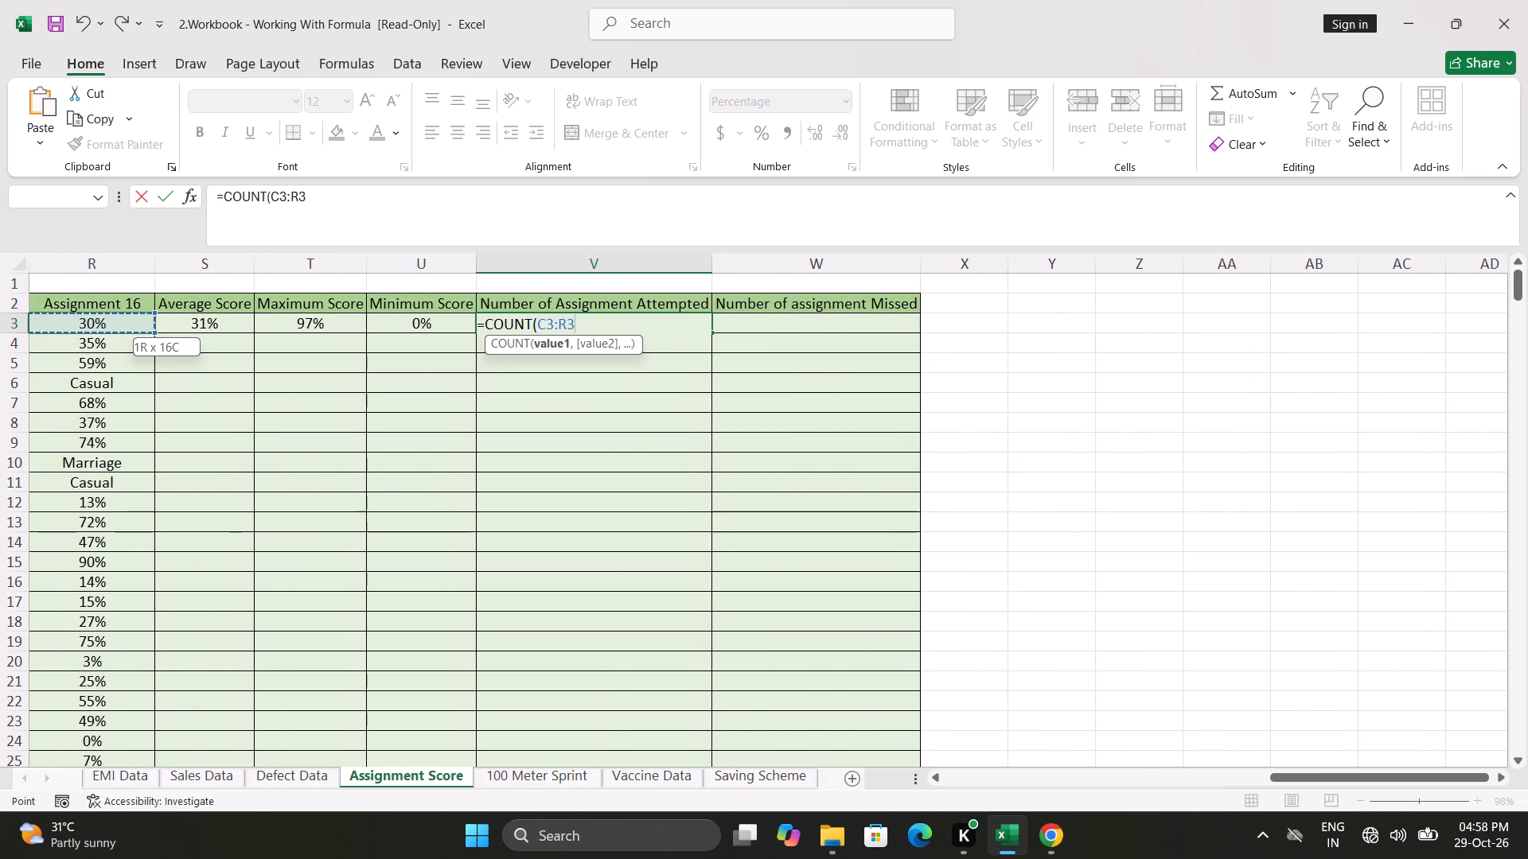
{"action": "key", "text": "Return"}
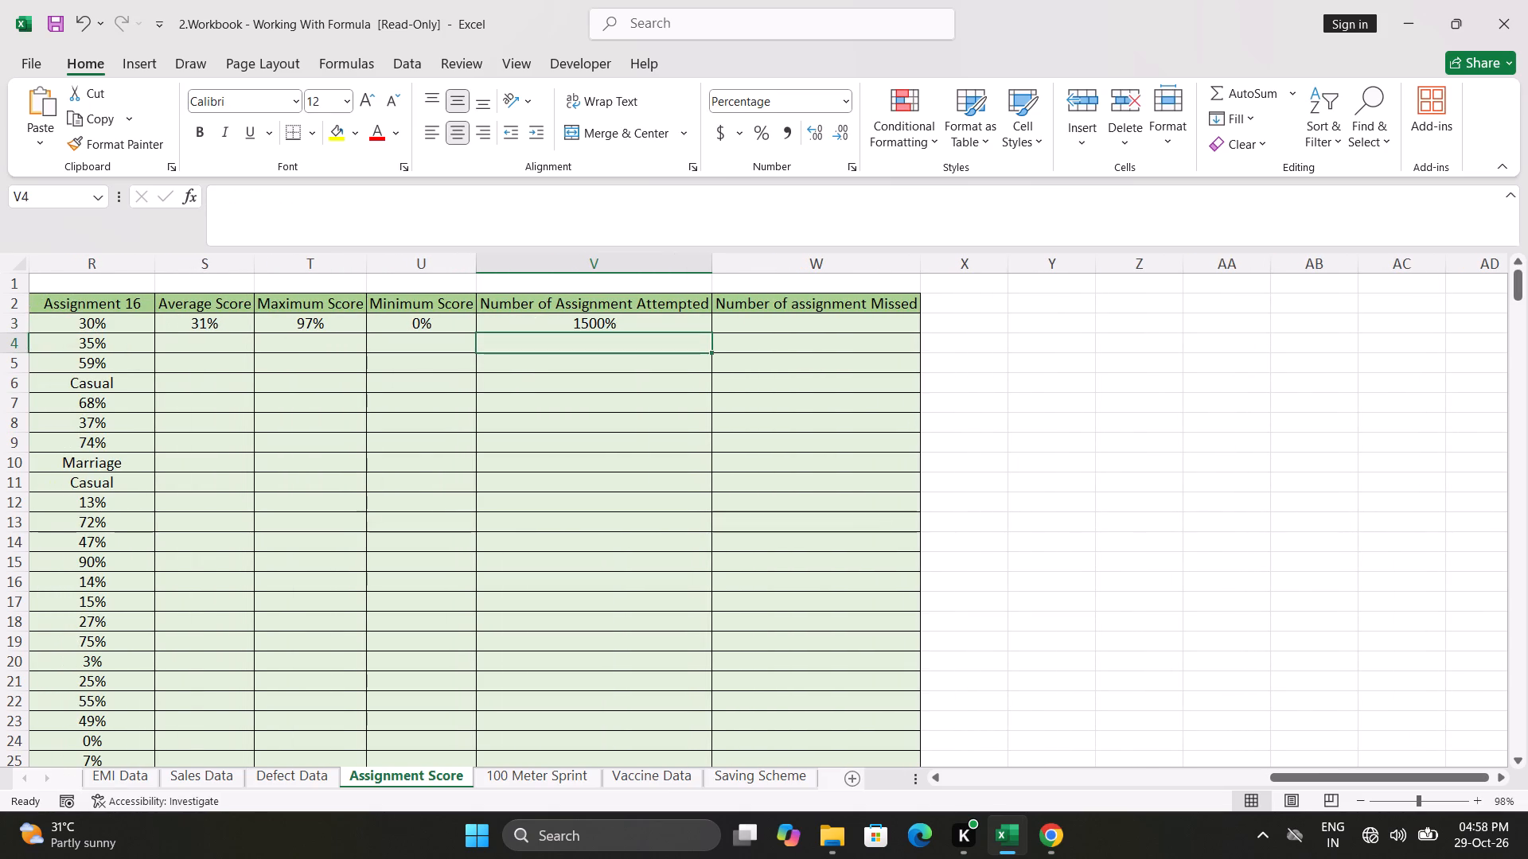
Open the COUNT formula in cell V3 for editing.
{"action": "double_click", "coordinate": [630, 325]}
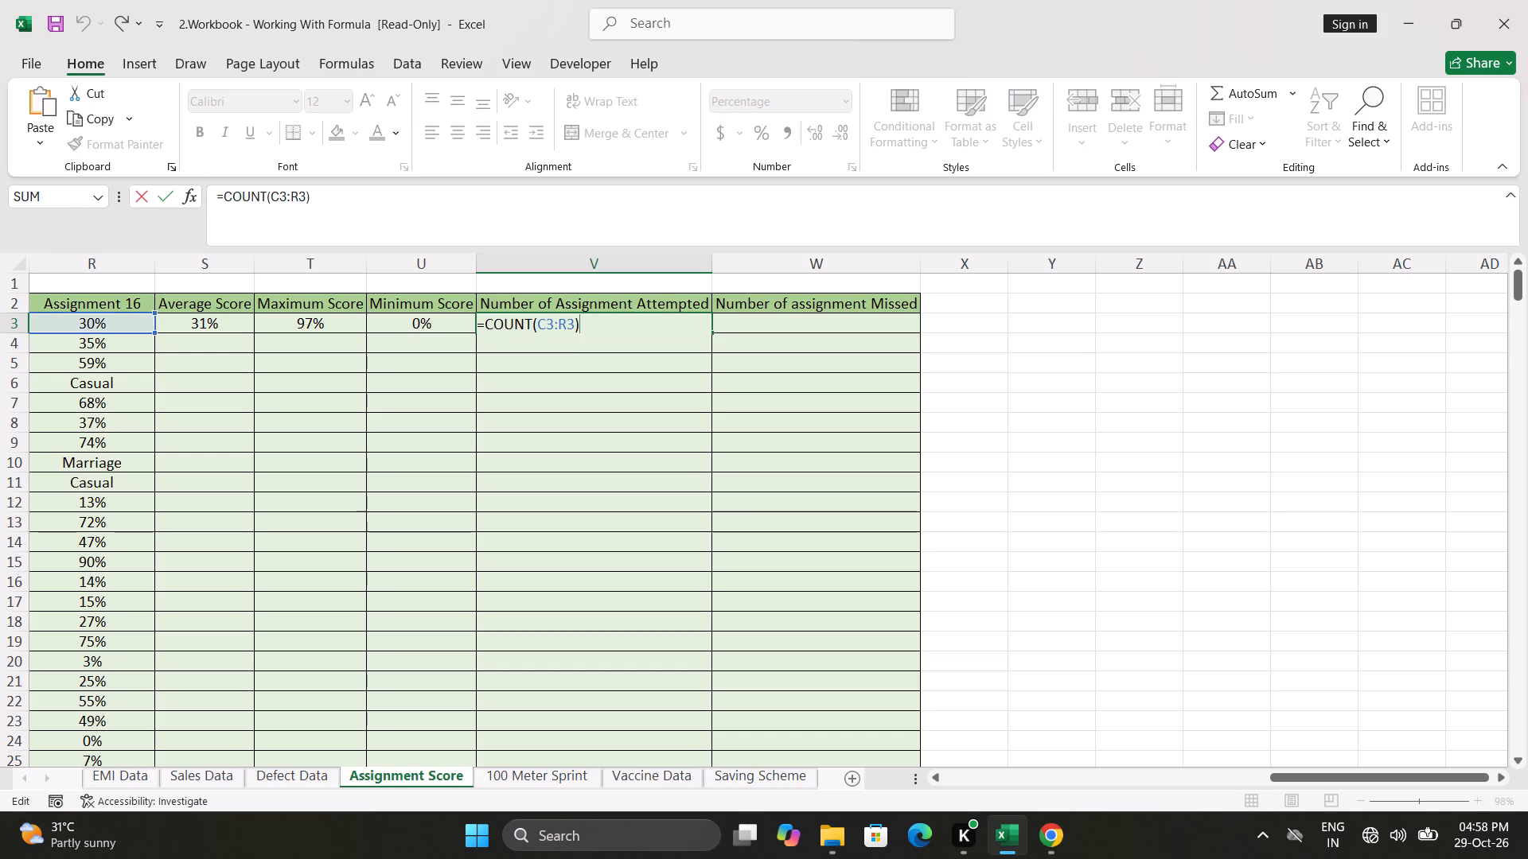
{"action": "scroll", "coordinate": [630, 325], "scroll_direction": "right", "scroll_amount": 3}
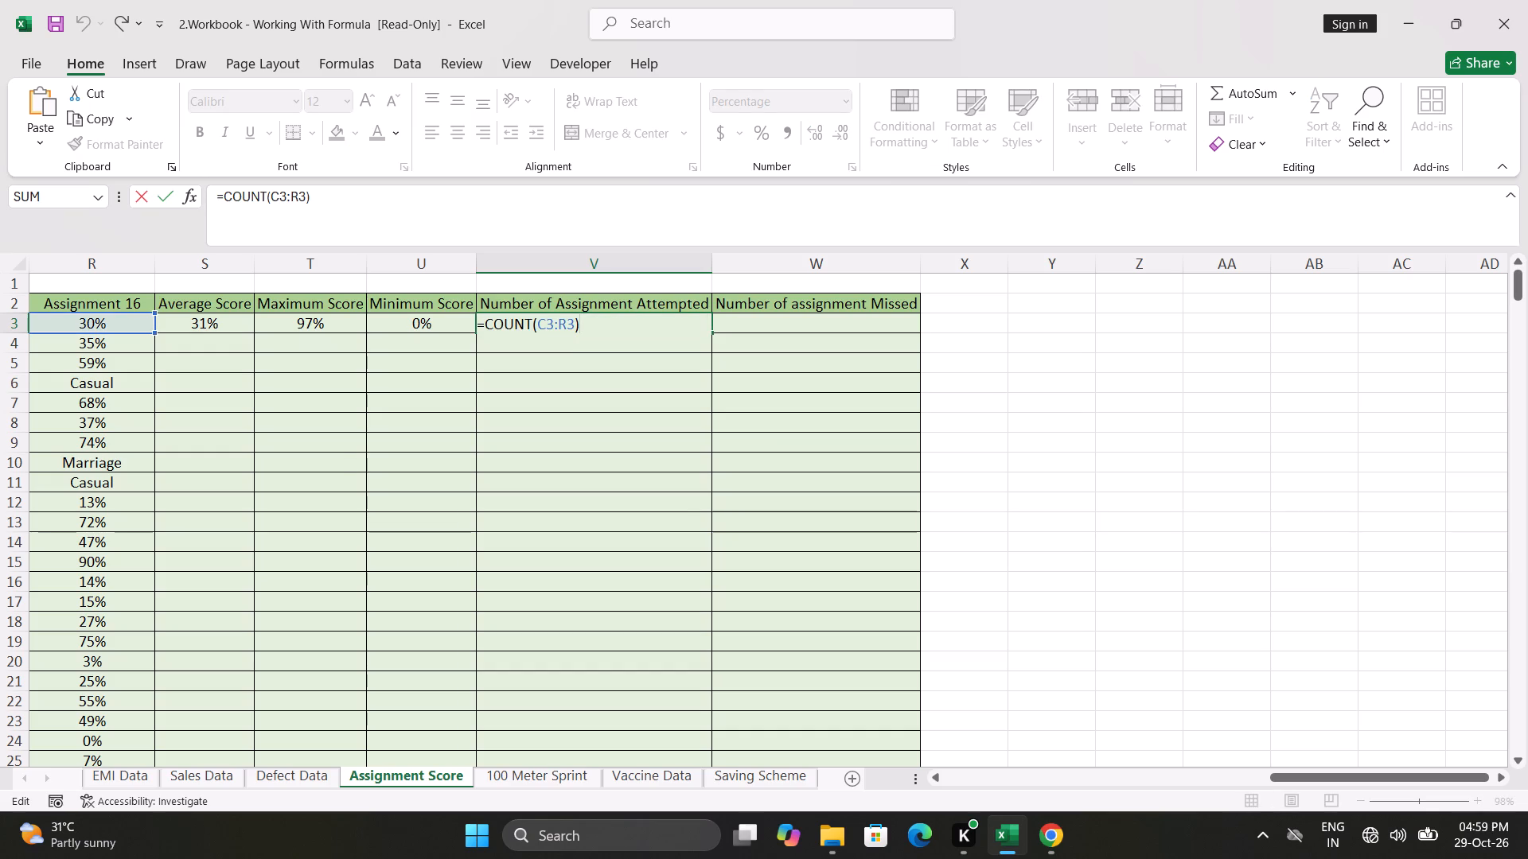
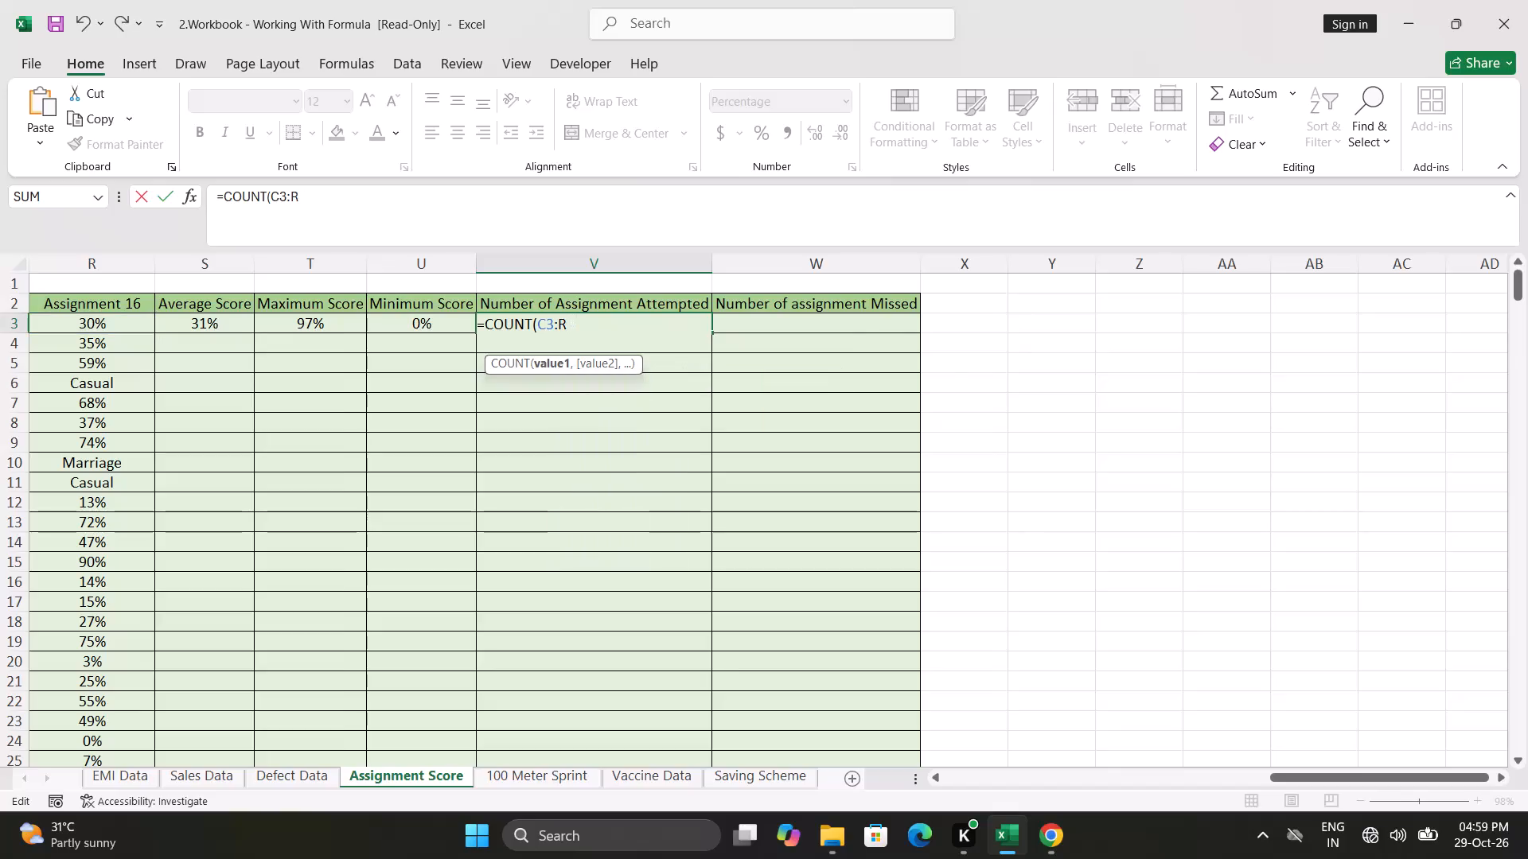
Remove the range argument from the COUNT formula in cell V3 and highlight COUNTA among the suggested functions.
{"action": "key", "text": "BackSpace"}
{"action": "key", "text": "BackSpace"}
{"action": "key", "text": "BackSpace"}
{"action": "key", "text": "BackSpace"}
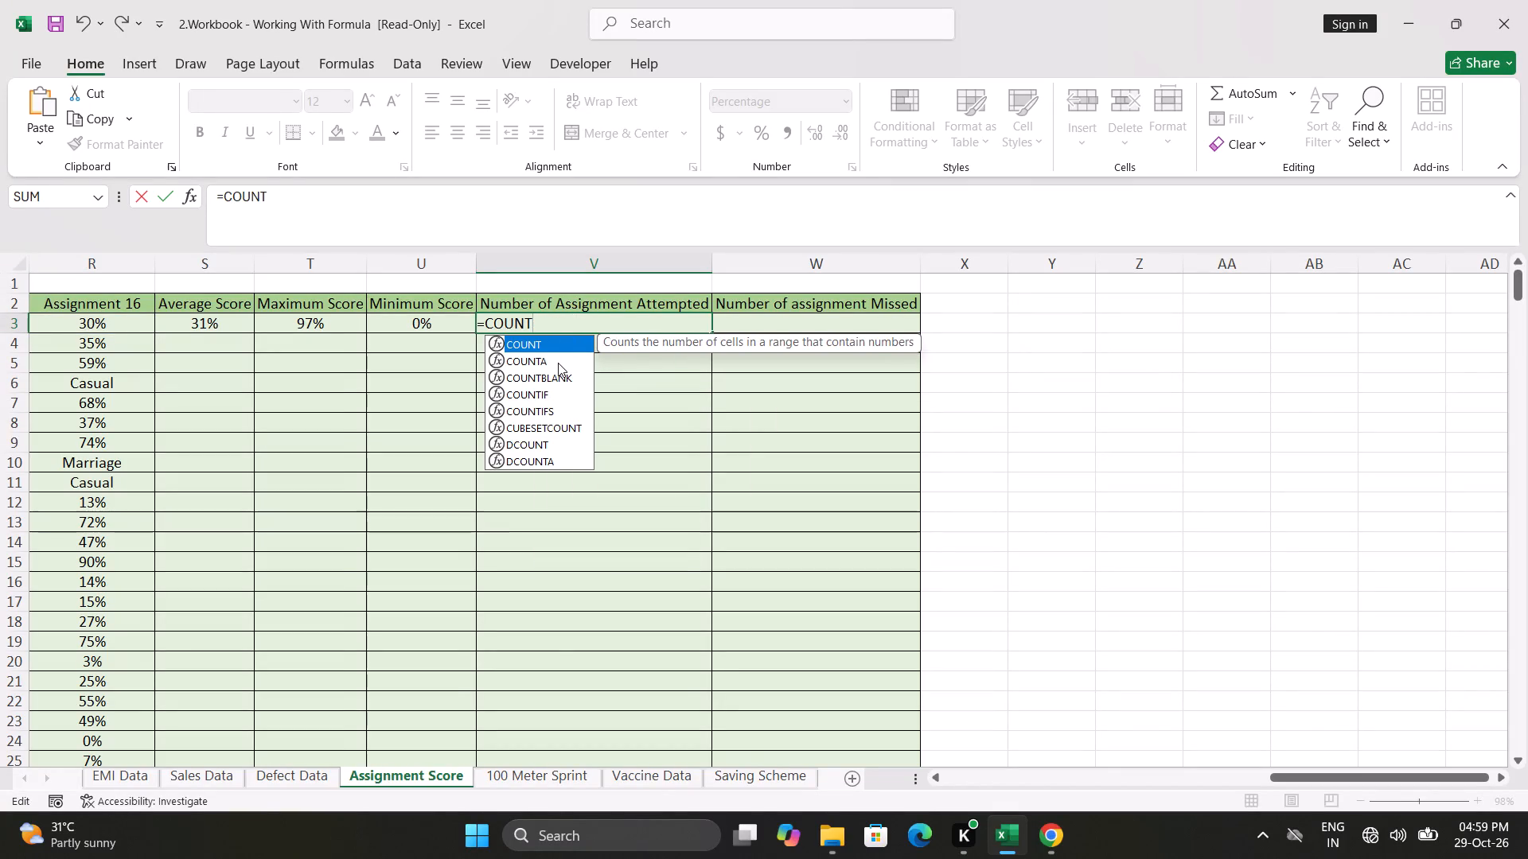
{"action": "key", "text": "Down"}
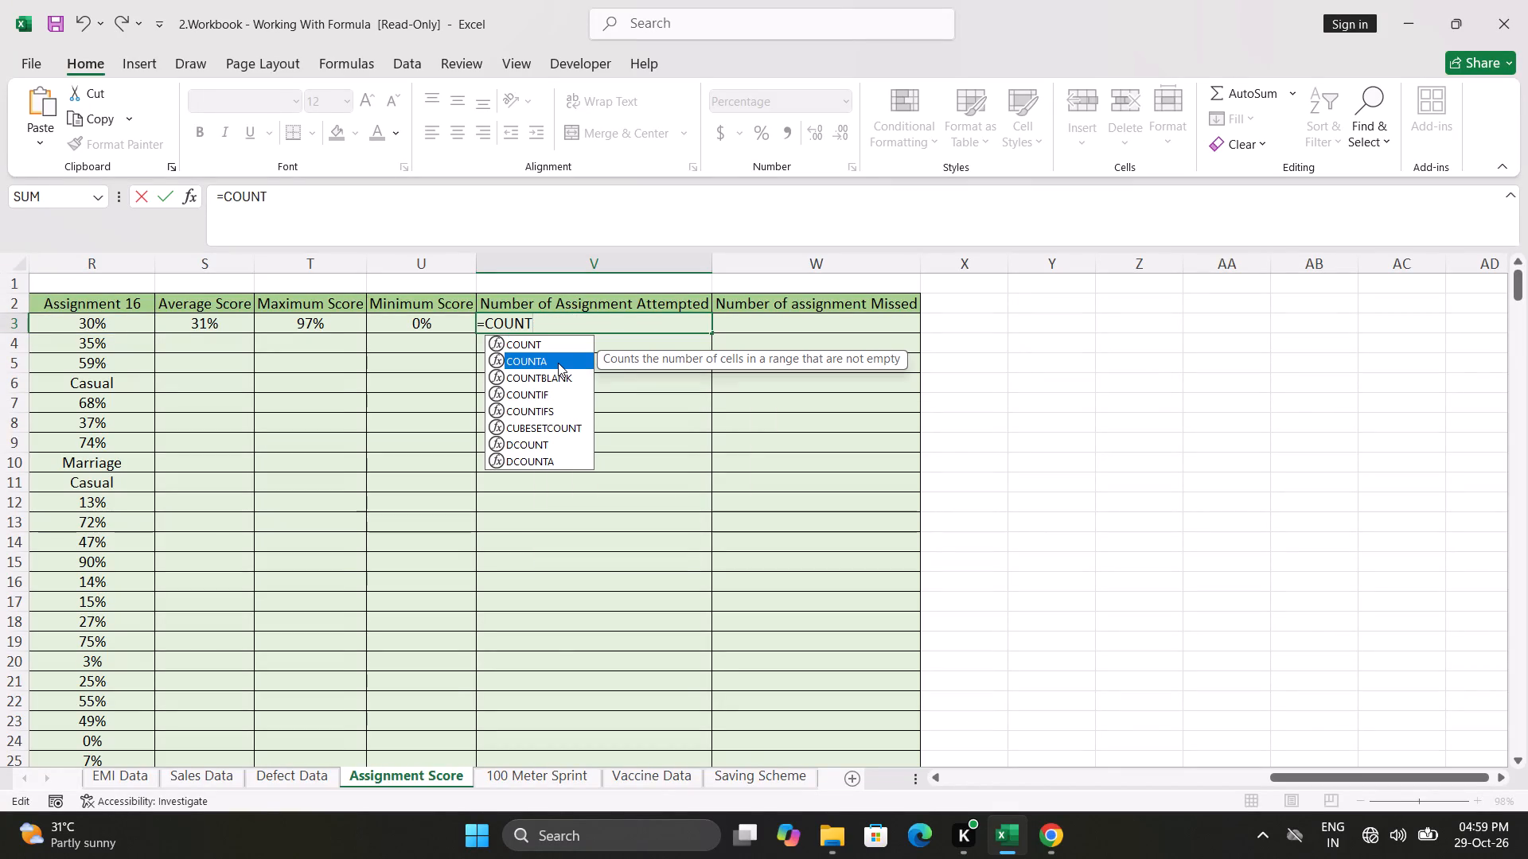
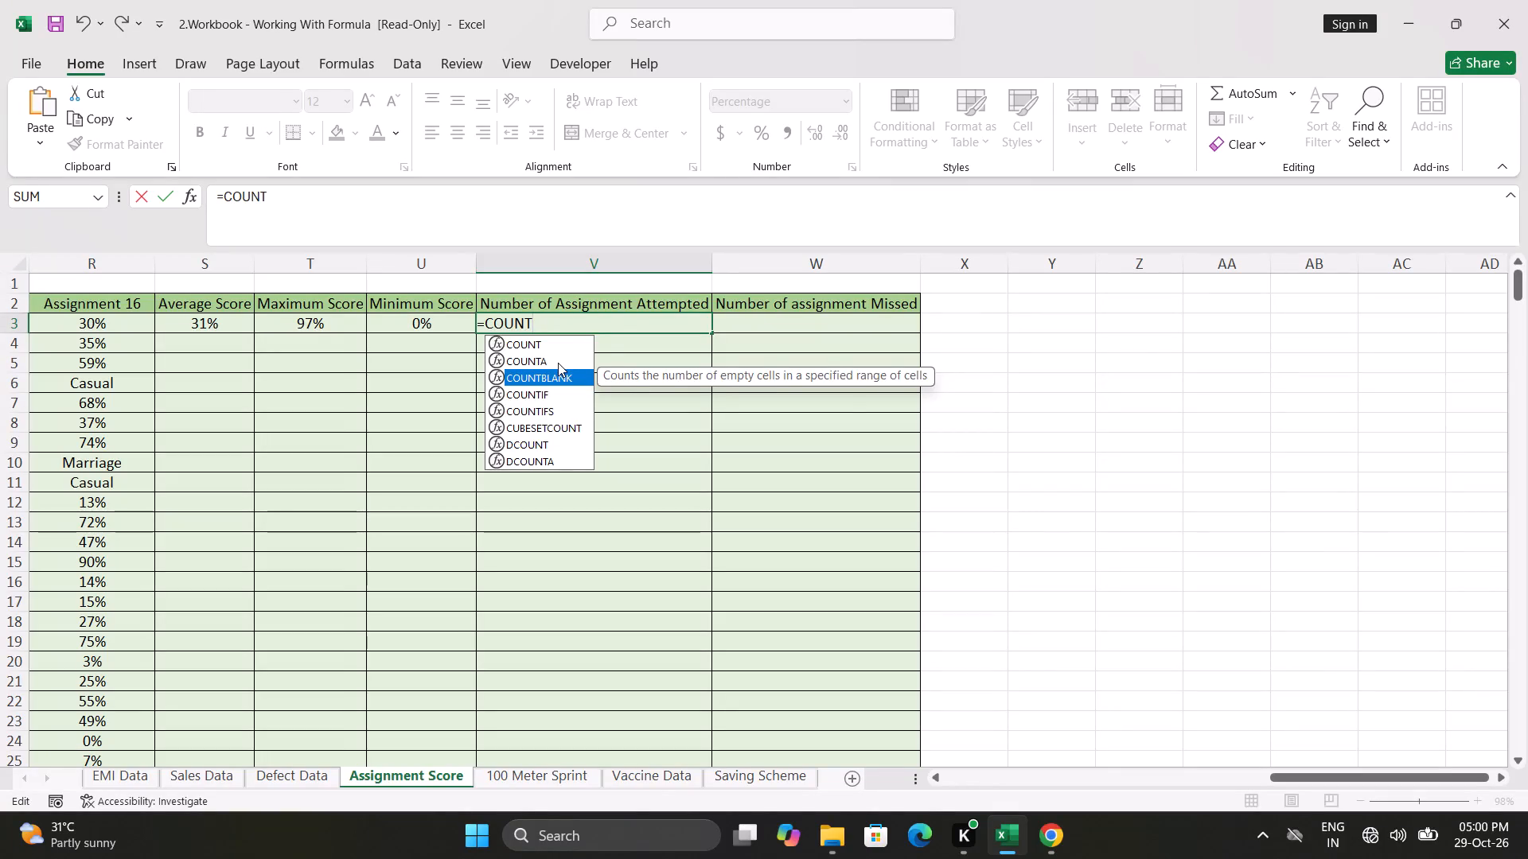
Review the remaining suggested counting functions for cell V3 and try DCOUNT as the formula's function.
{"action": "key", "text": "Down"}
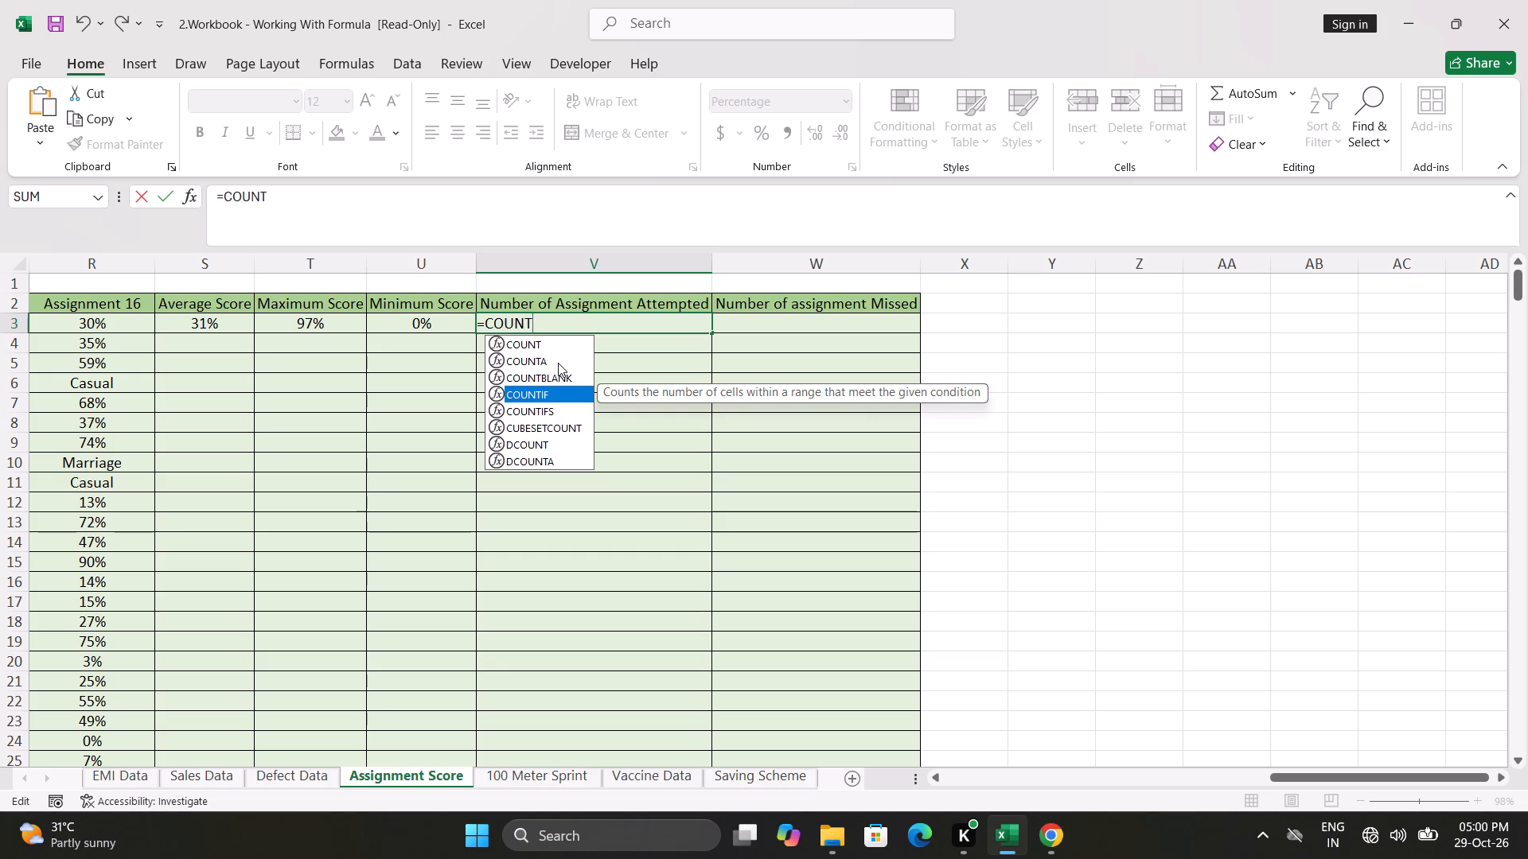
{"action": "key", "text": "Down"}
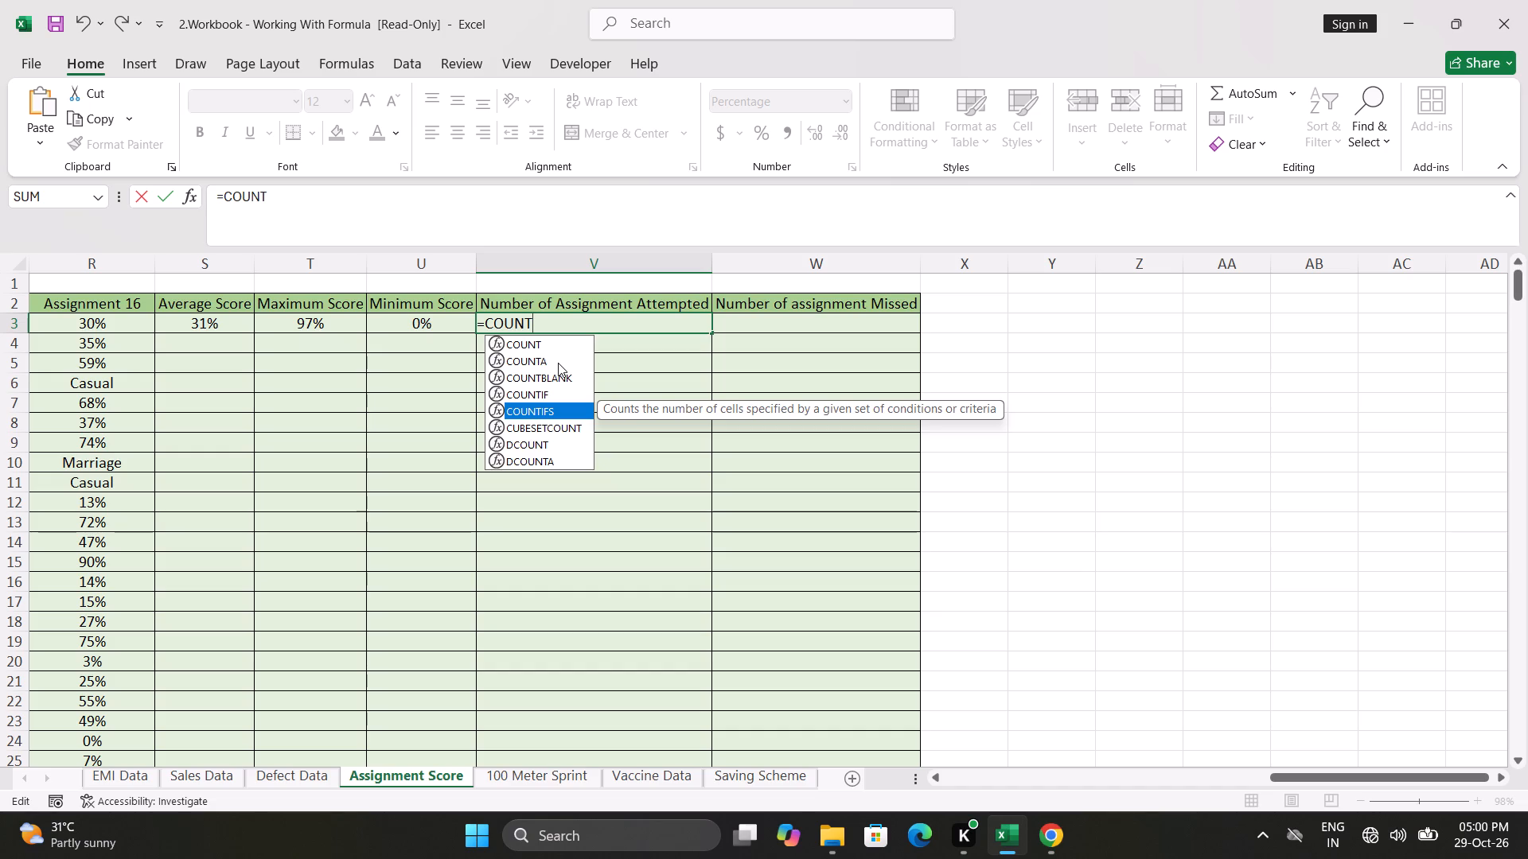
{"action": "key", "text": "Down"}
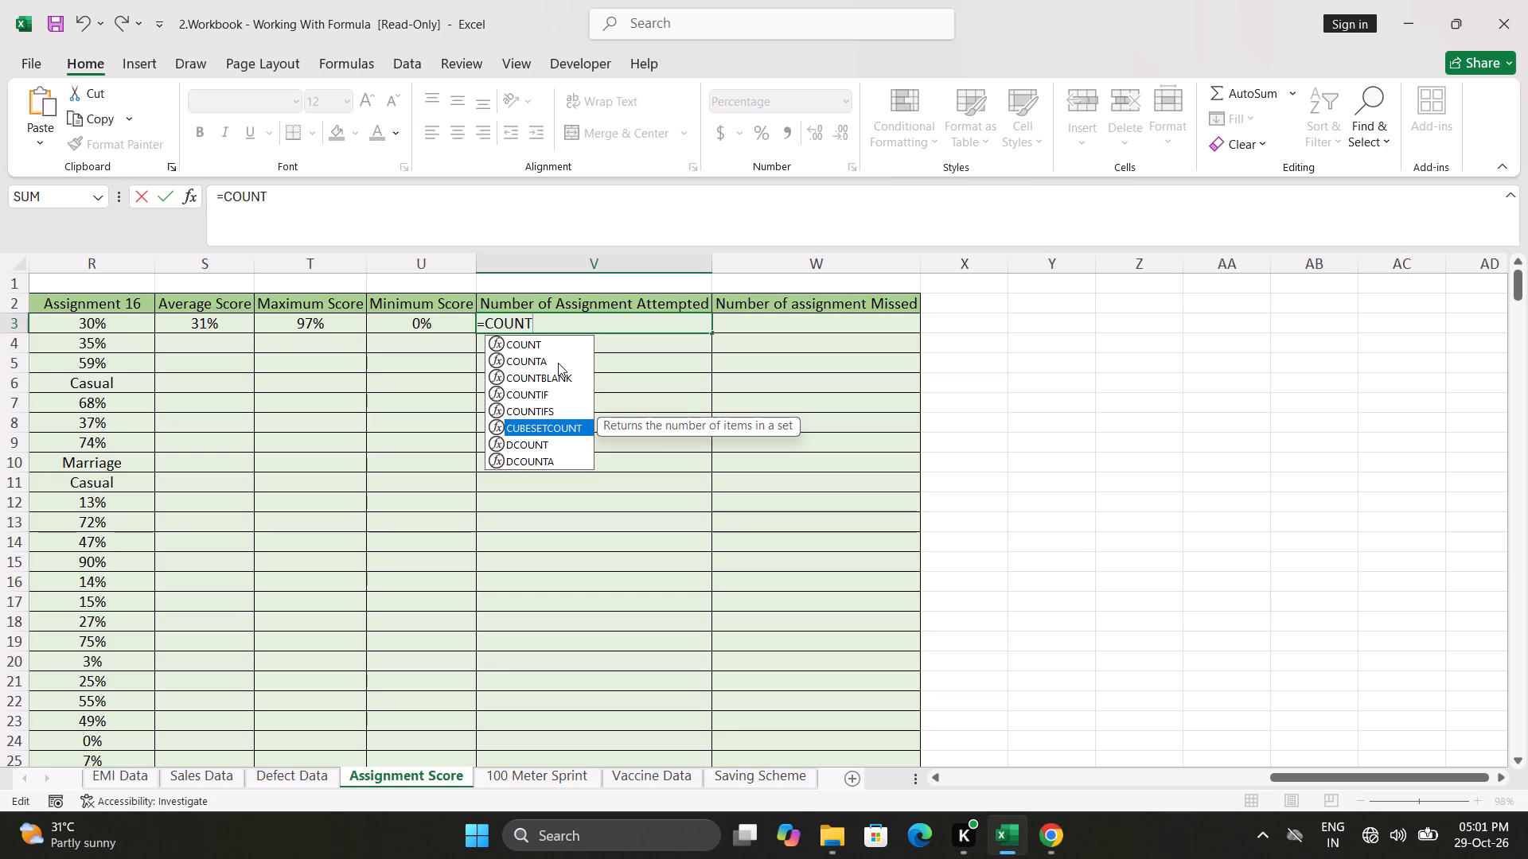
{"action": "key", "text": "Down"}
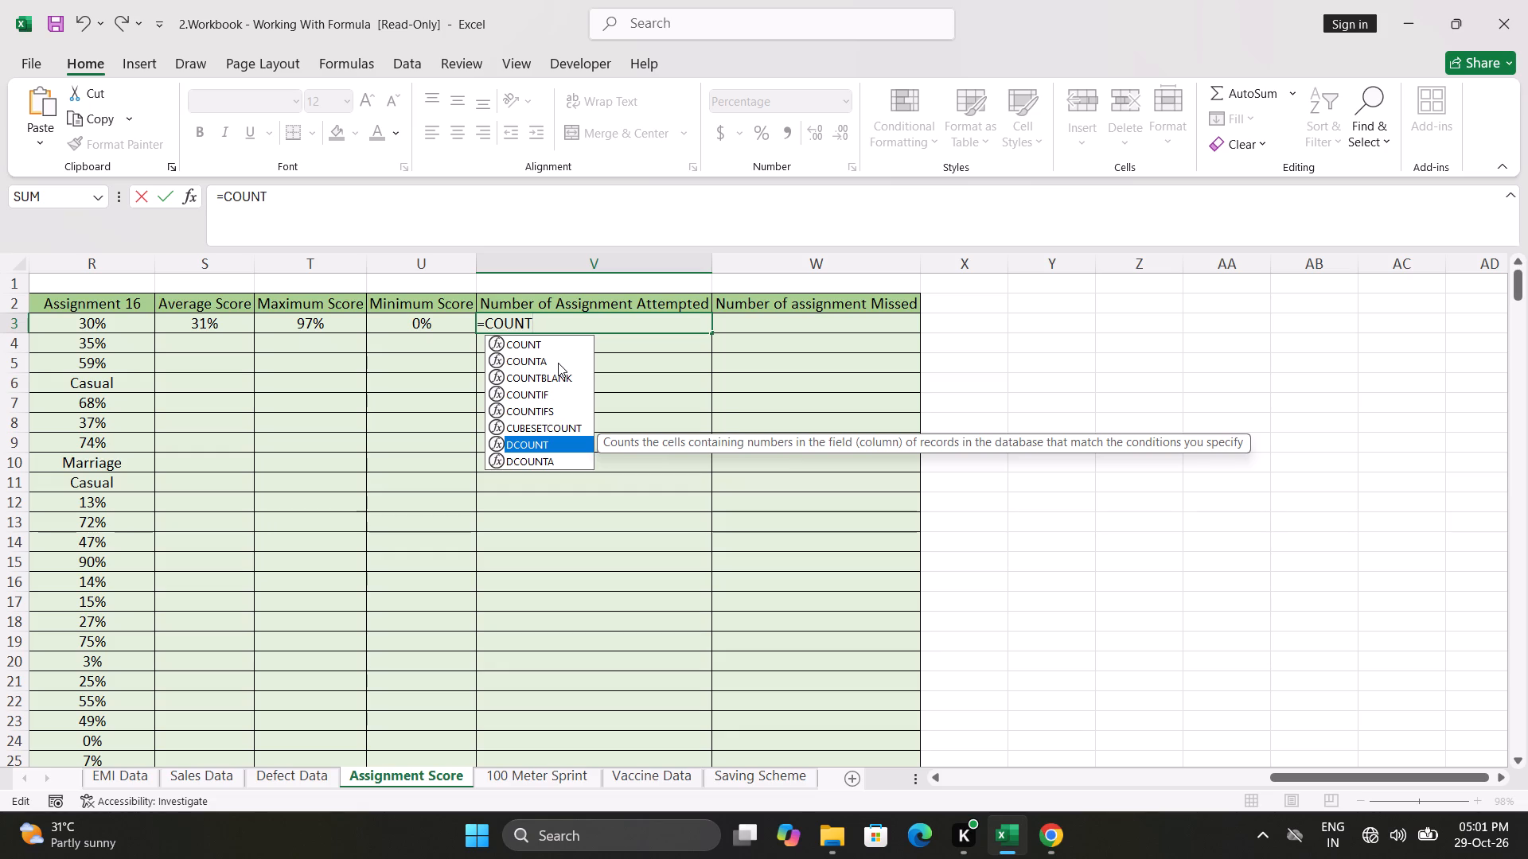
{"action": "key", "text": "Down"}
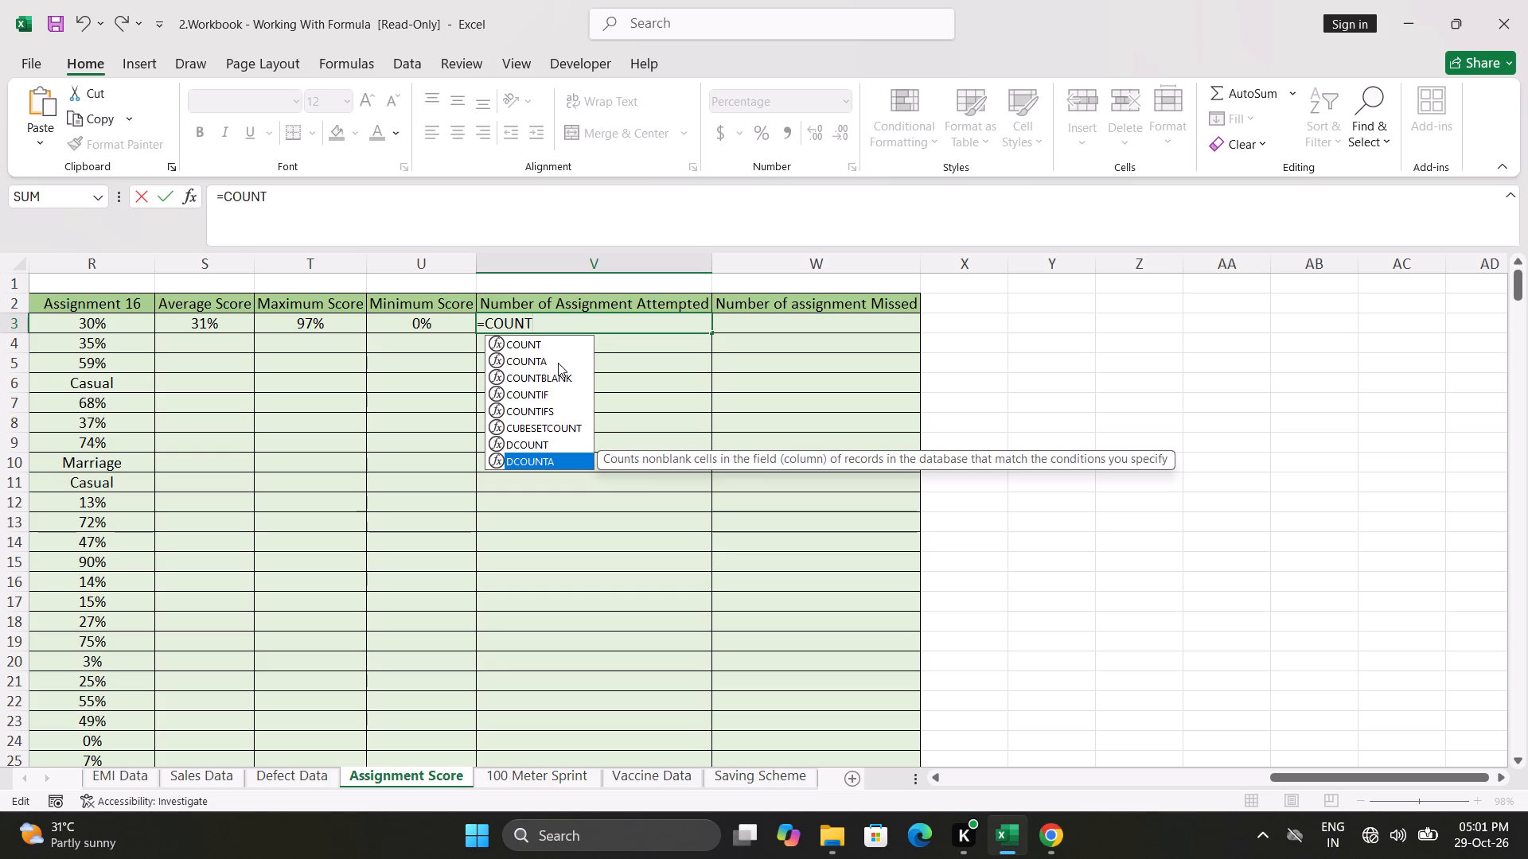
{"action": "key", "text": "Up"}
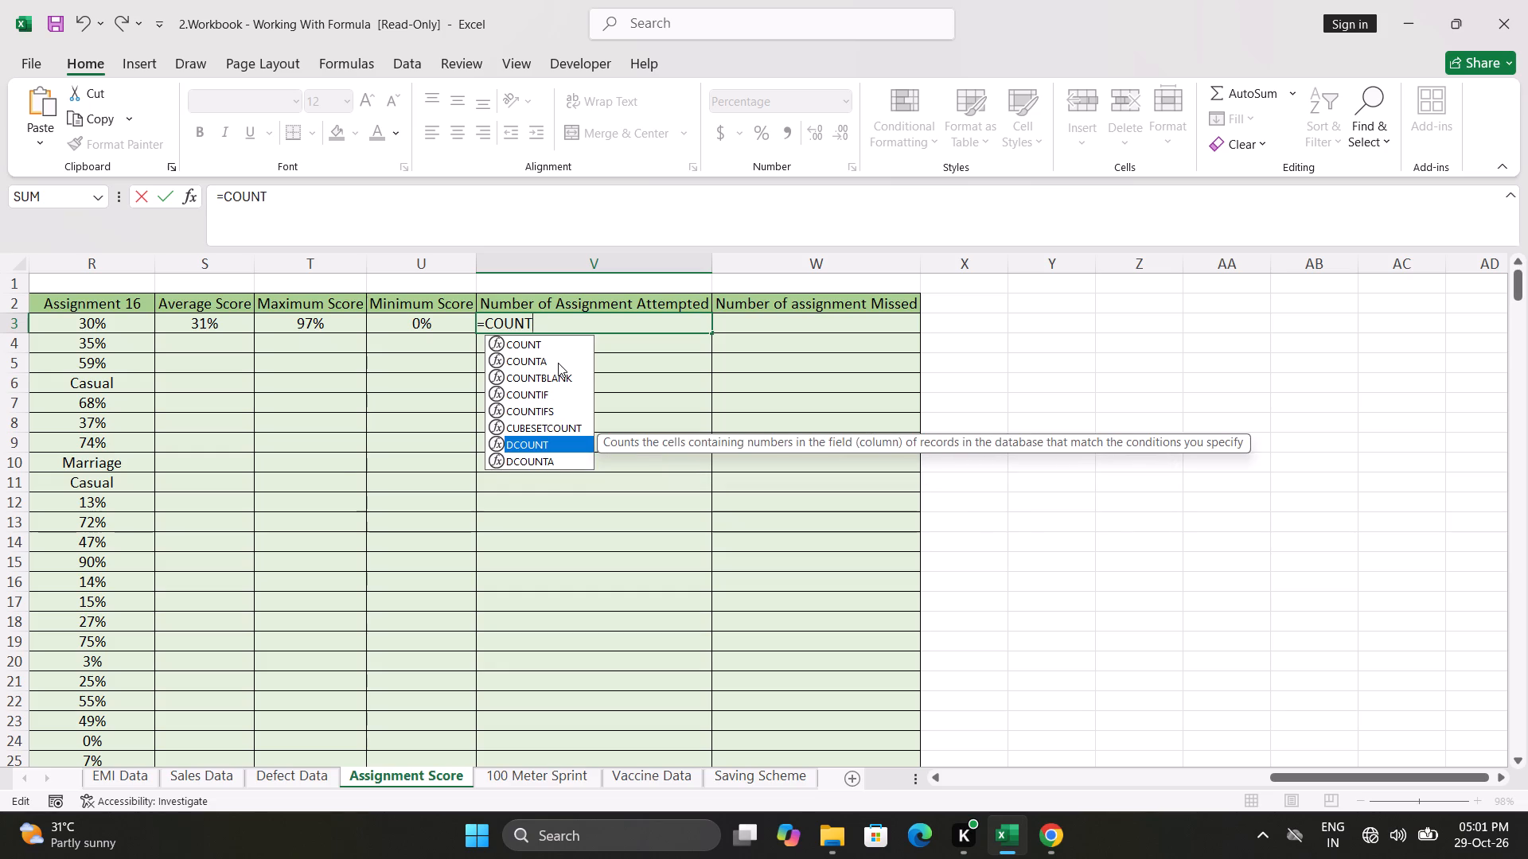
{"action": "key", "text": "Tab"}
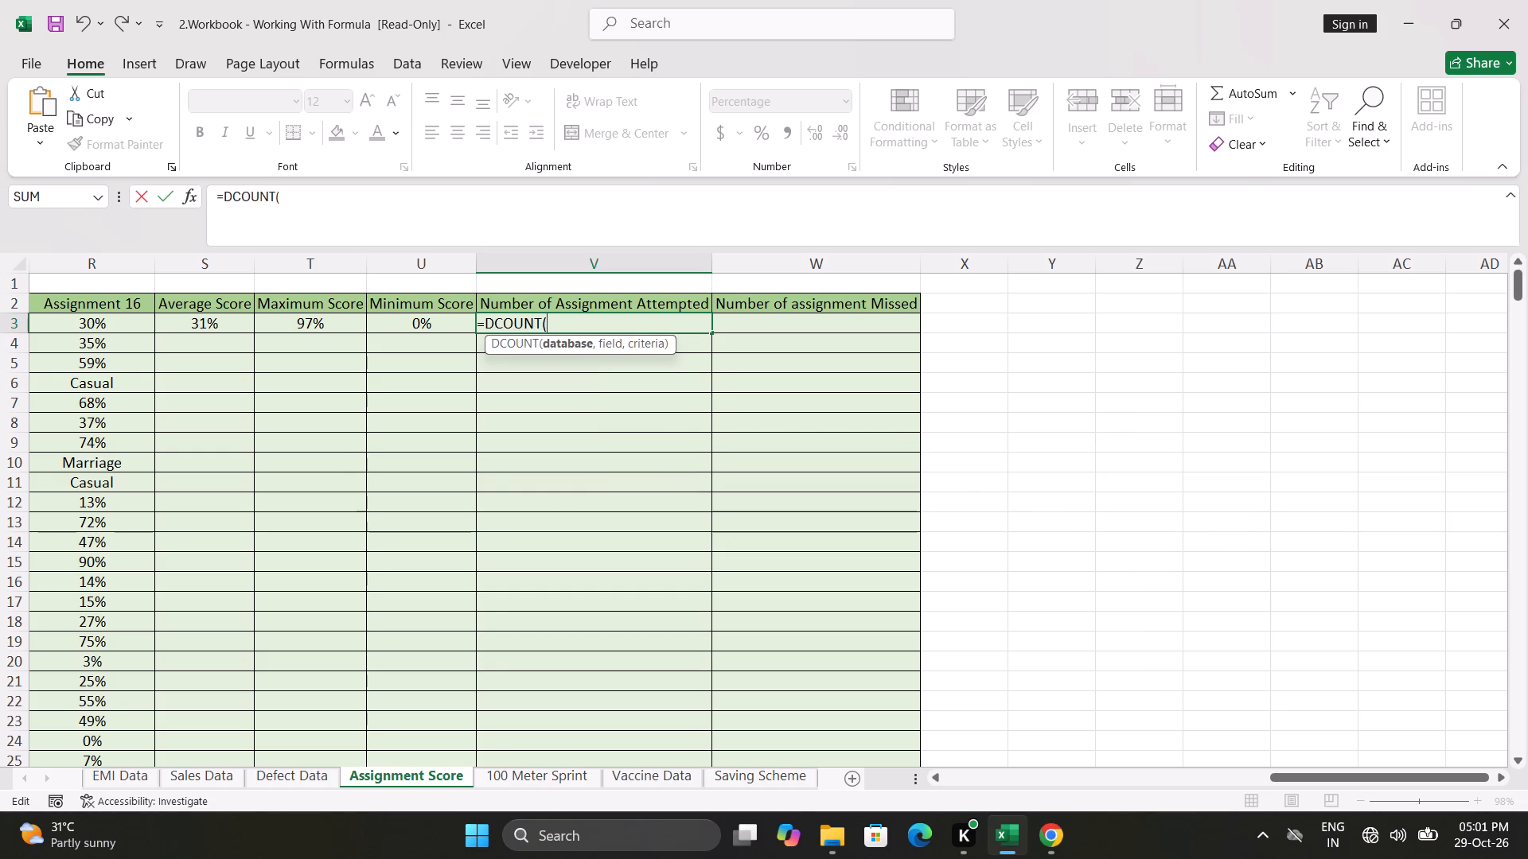
Erase the DCOUNT function from the formula in cell V3, keeping only the equals sign.
{"action": "scroll", "coordinate": [594, 367], "scroll_direction": "right", "scroll_amount": 1}
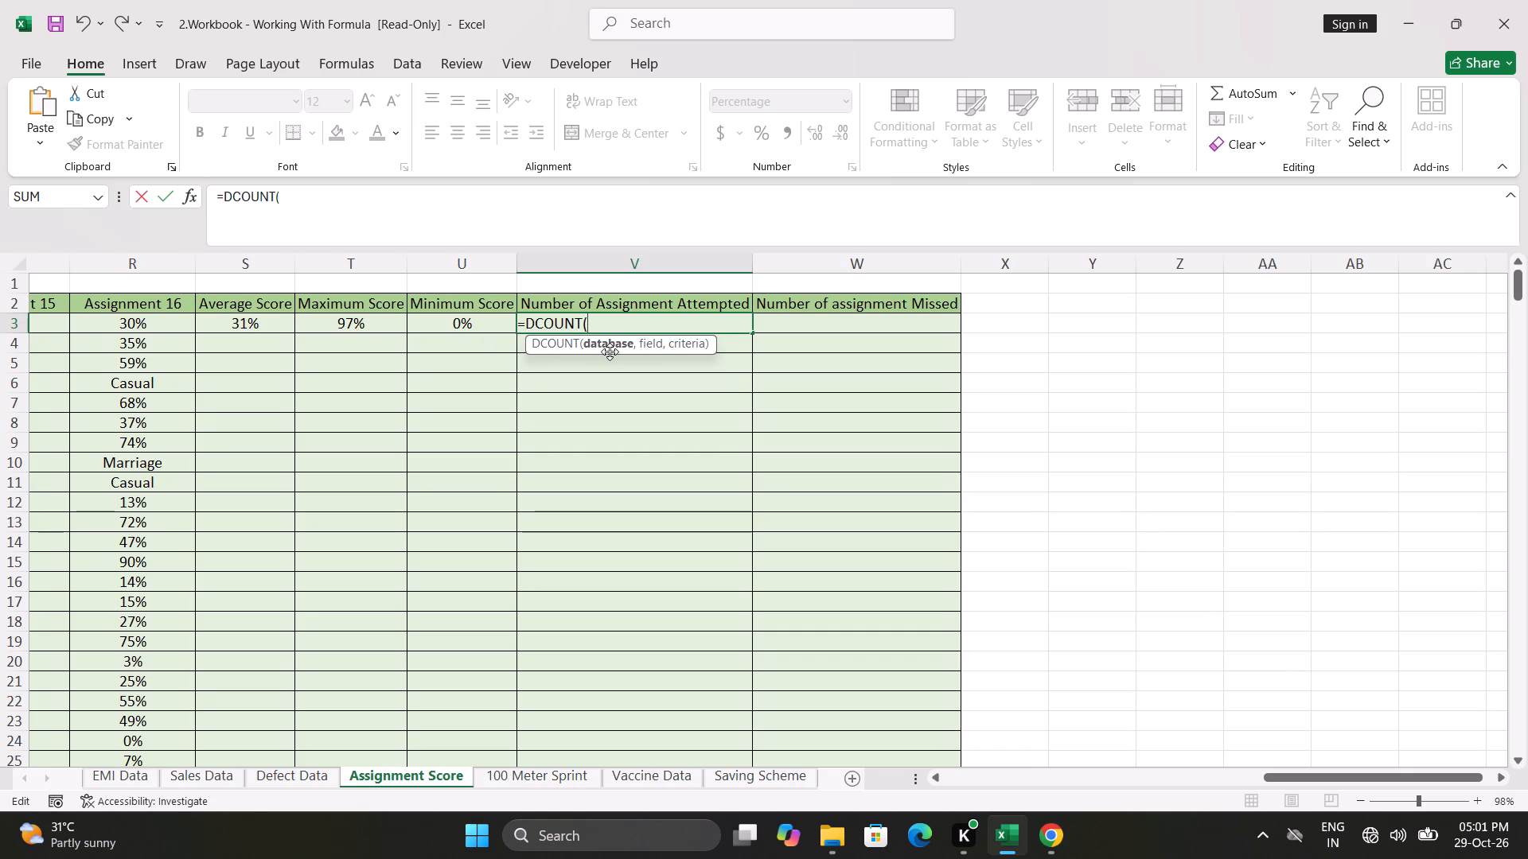
{"action": "key", "text": "BackSpace"}
{"action": "key", "text": "BackSpace"}
{"action": "key", "text": "BackSpace"}
{"action": "key", "text": "BackSpace"}
{"action": "key", "text": "BackSpace"}
{"action": "key", "text": "BackSpace"}
{"action": "key", "text": "BackSpace"}
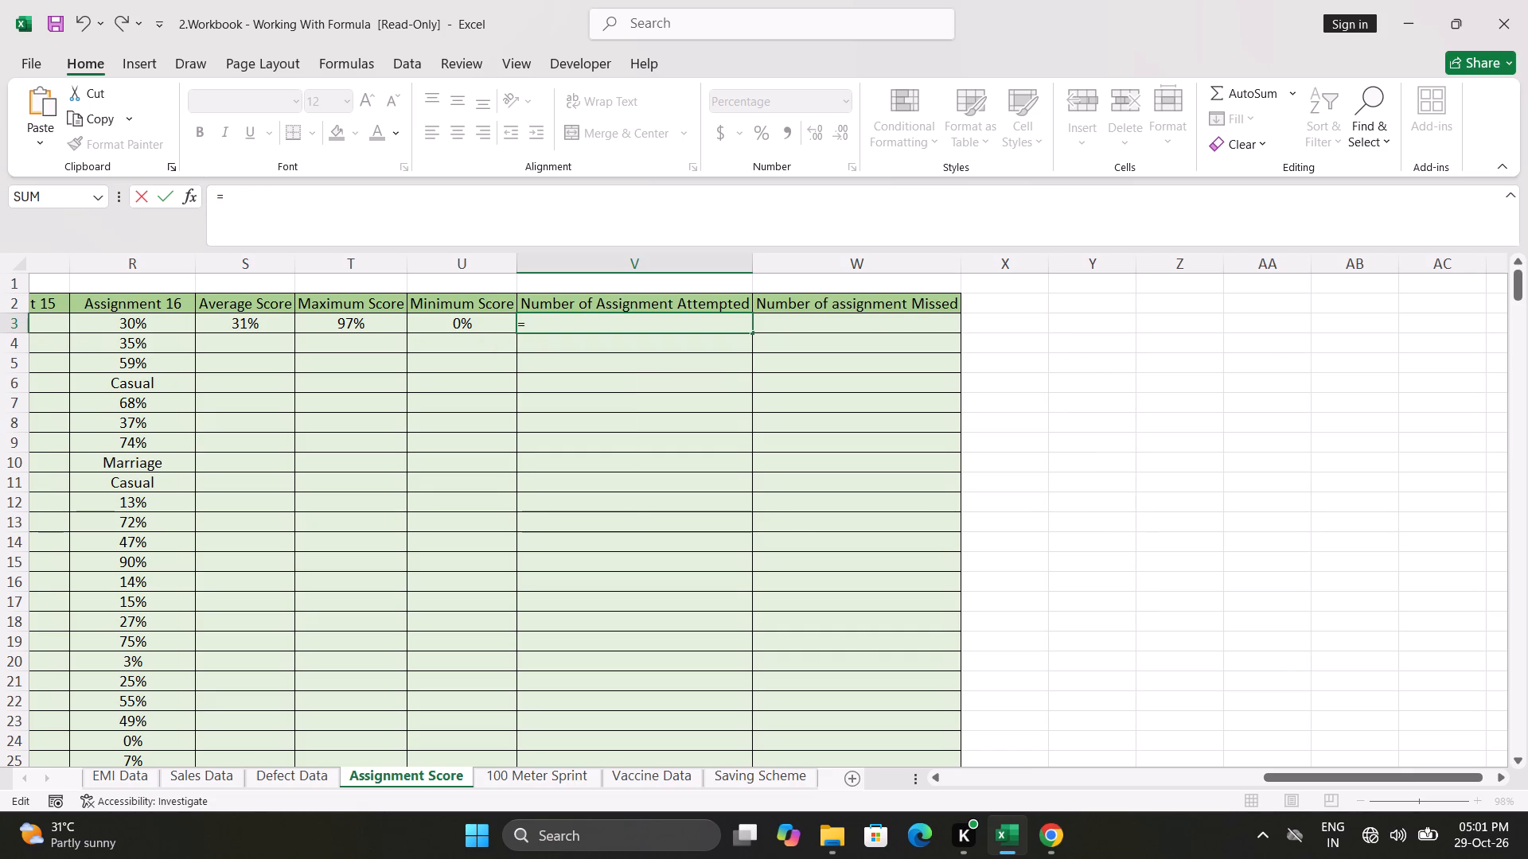
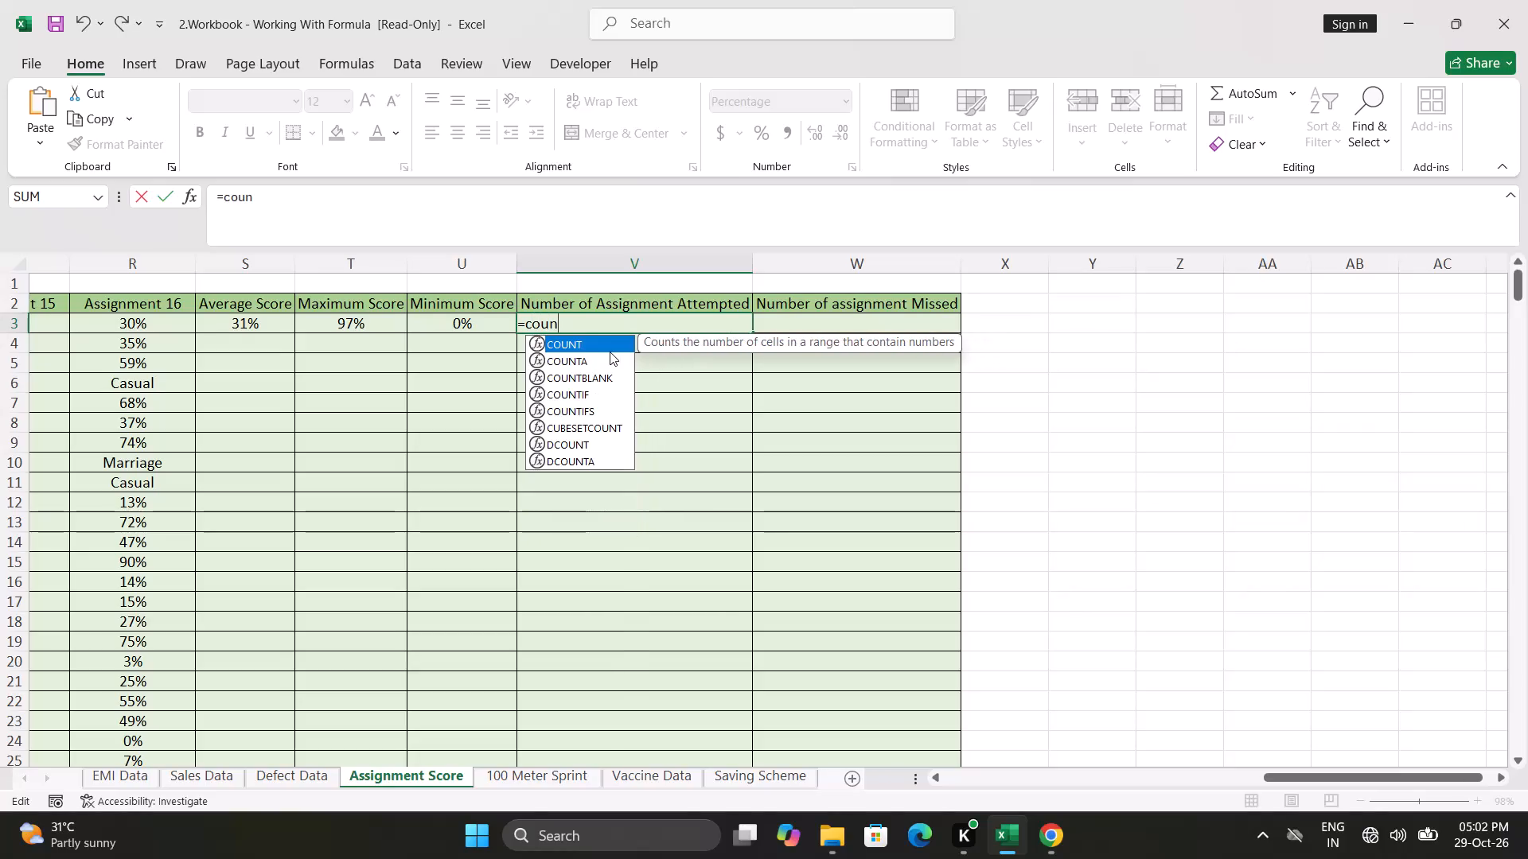
Enter a COUNT formula in cell V3 over the first student's sixteen assignment scores, C3:R3.
{"action": "key", "text": "t"}
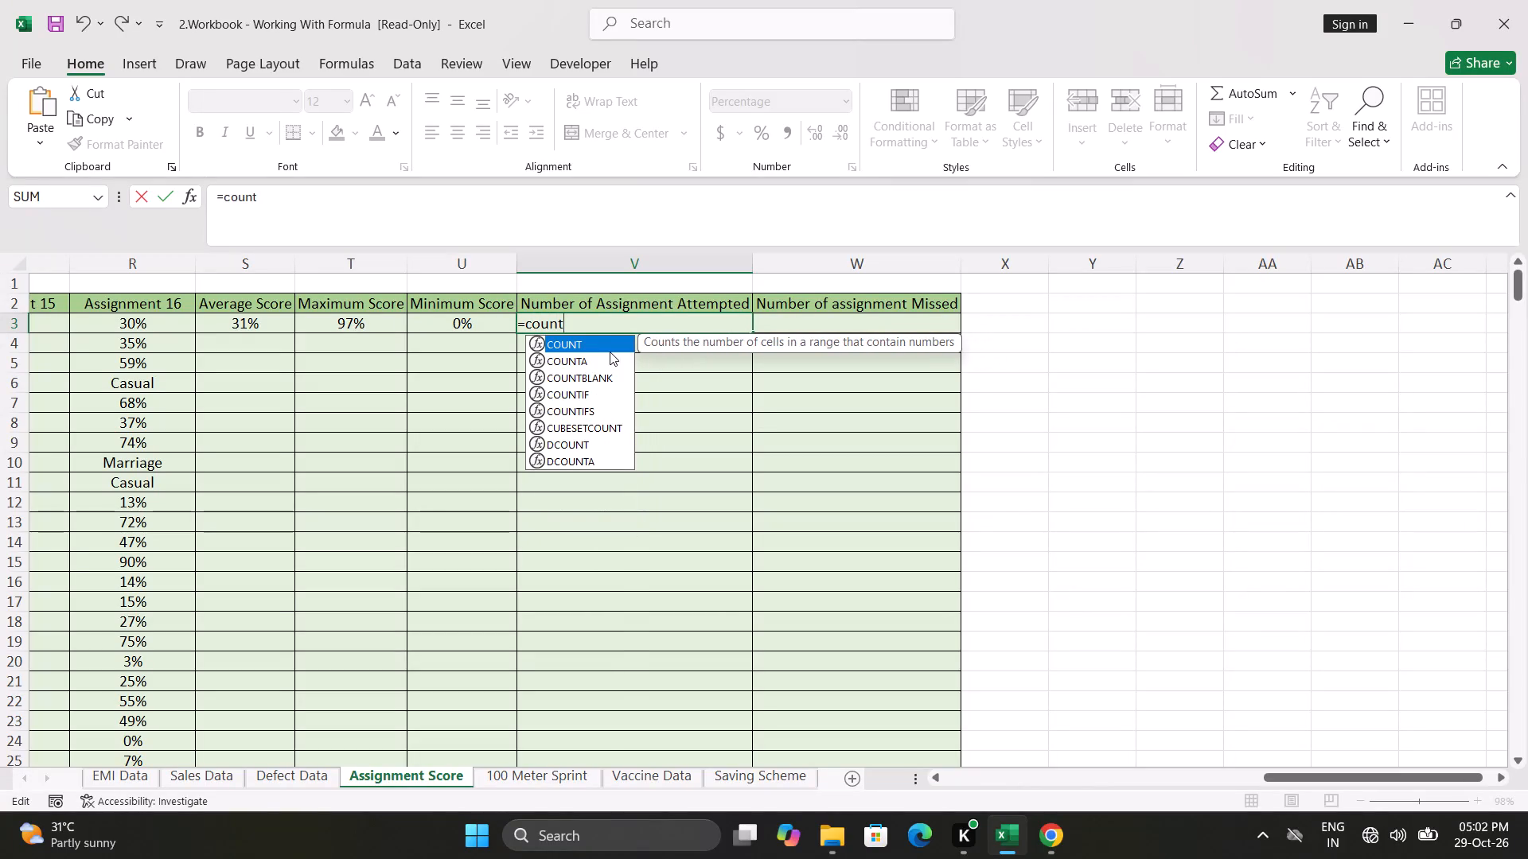
{"action": "key", "text": "Tab"}
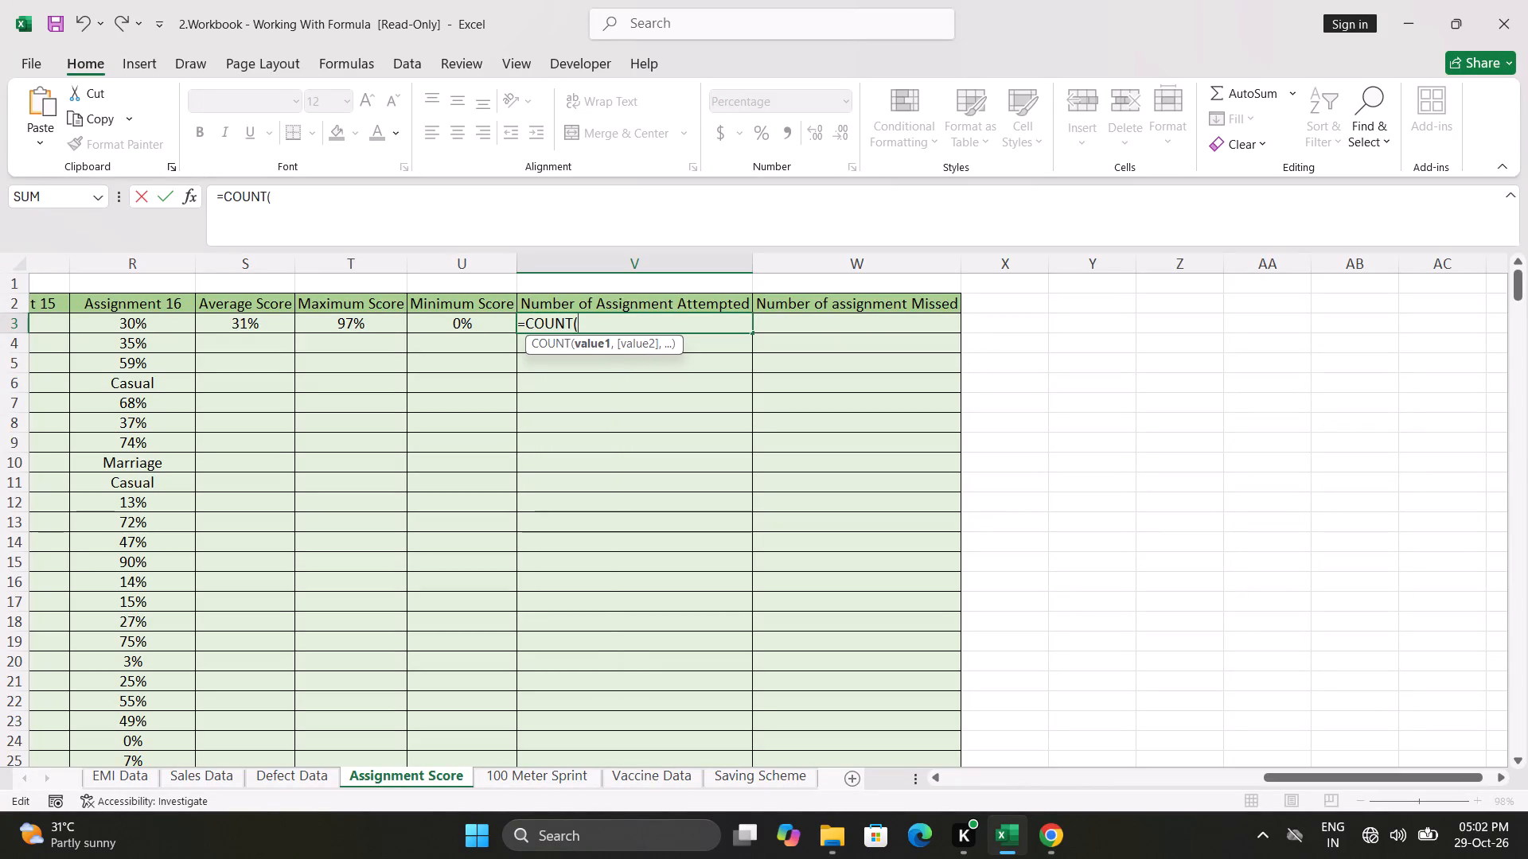
{"action": "scroll", "coordinate": [390, 327], "scroll_direction": "right", "scroll_amount": 4}
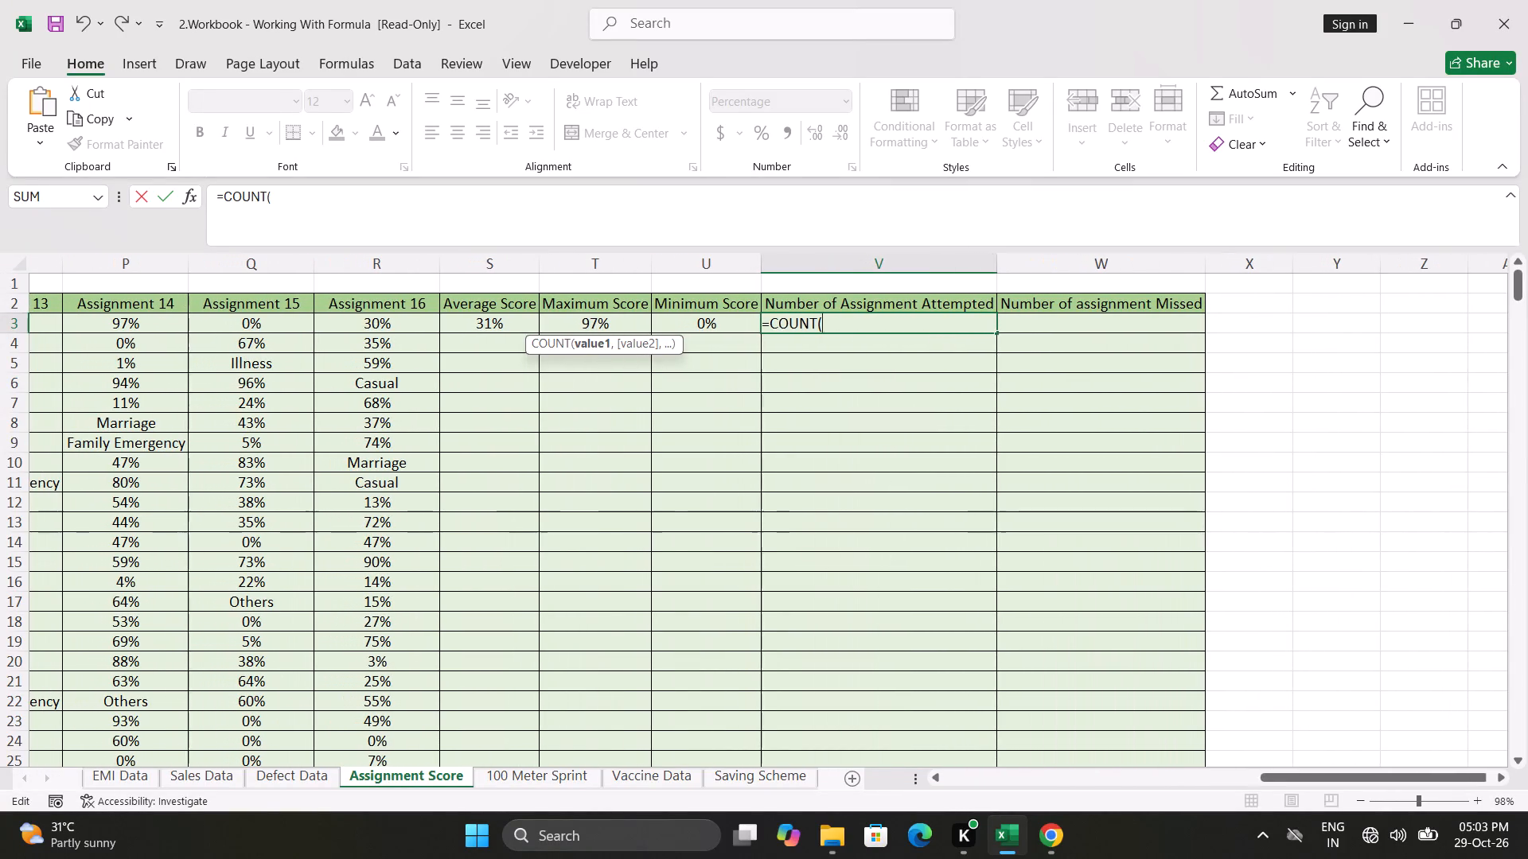
{"action": "left_click", "coordinate": [385, 325]}
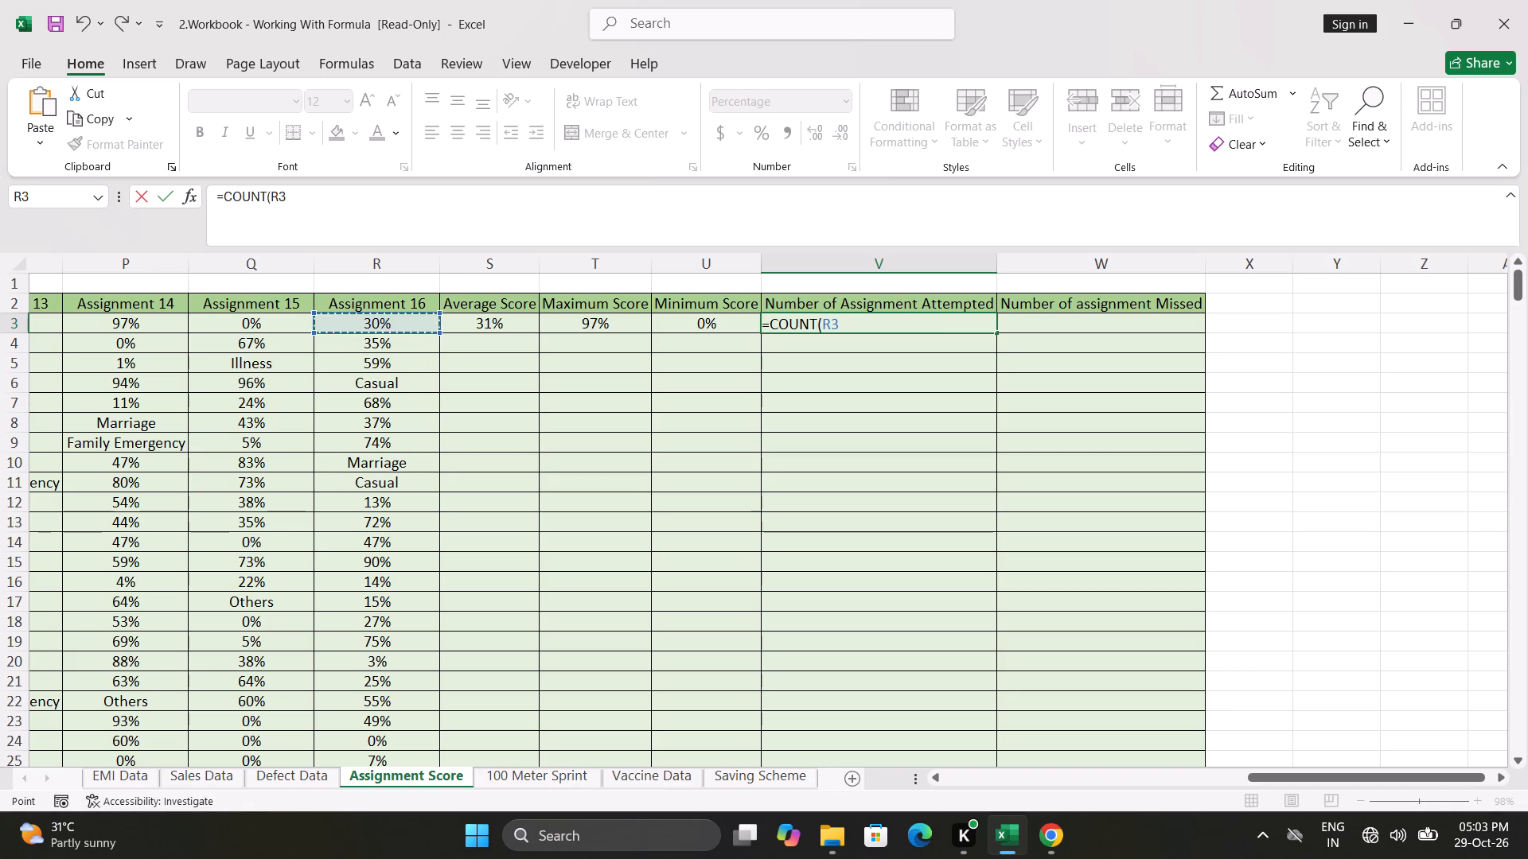
{"action": "key", "text": "shift+Left"}
{"action": "key", "text": "shift+Left"}
{"action": "key", "text": "shift+Left"}
{"action": "key", "text": "shift+Left"}
{"action": "key", "text": "shift+Left"}
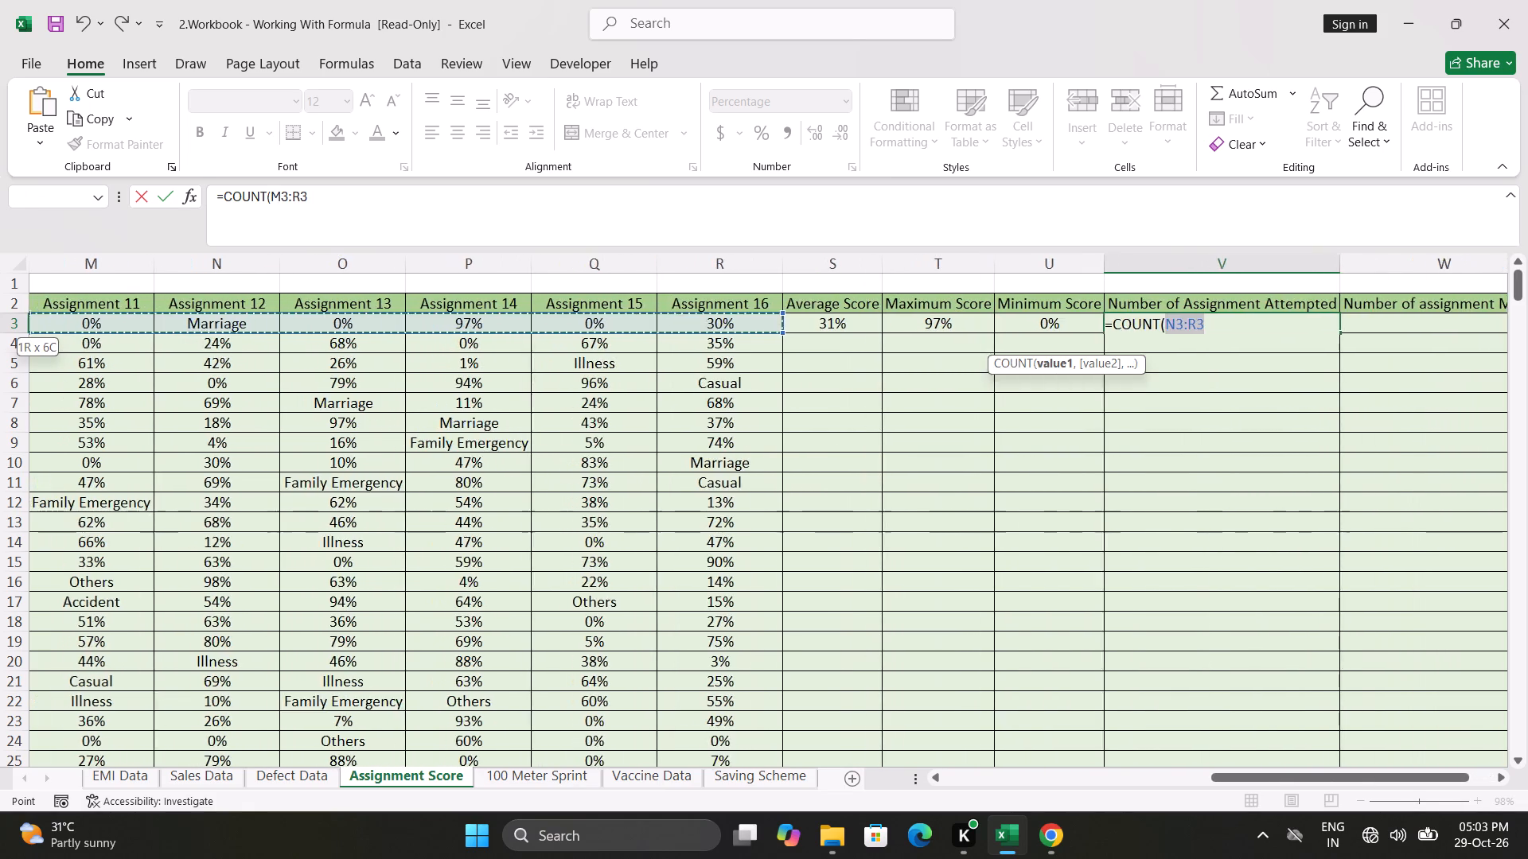
{"action": "key", "text": "shift+Left"}
{"action": "key", "text": "shift+Left"}
{"action": "key", "text": "shift+Left"}
{"action": "key", "text": "shift+Left"}
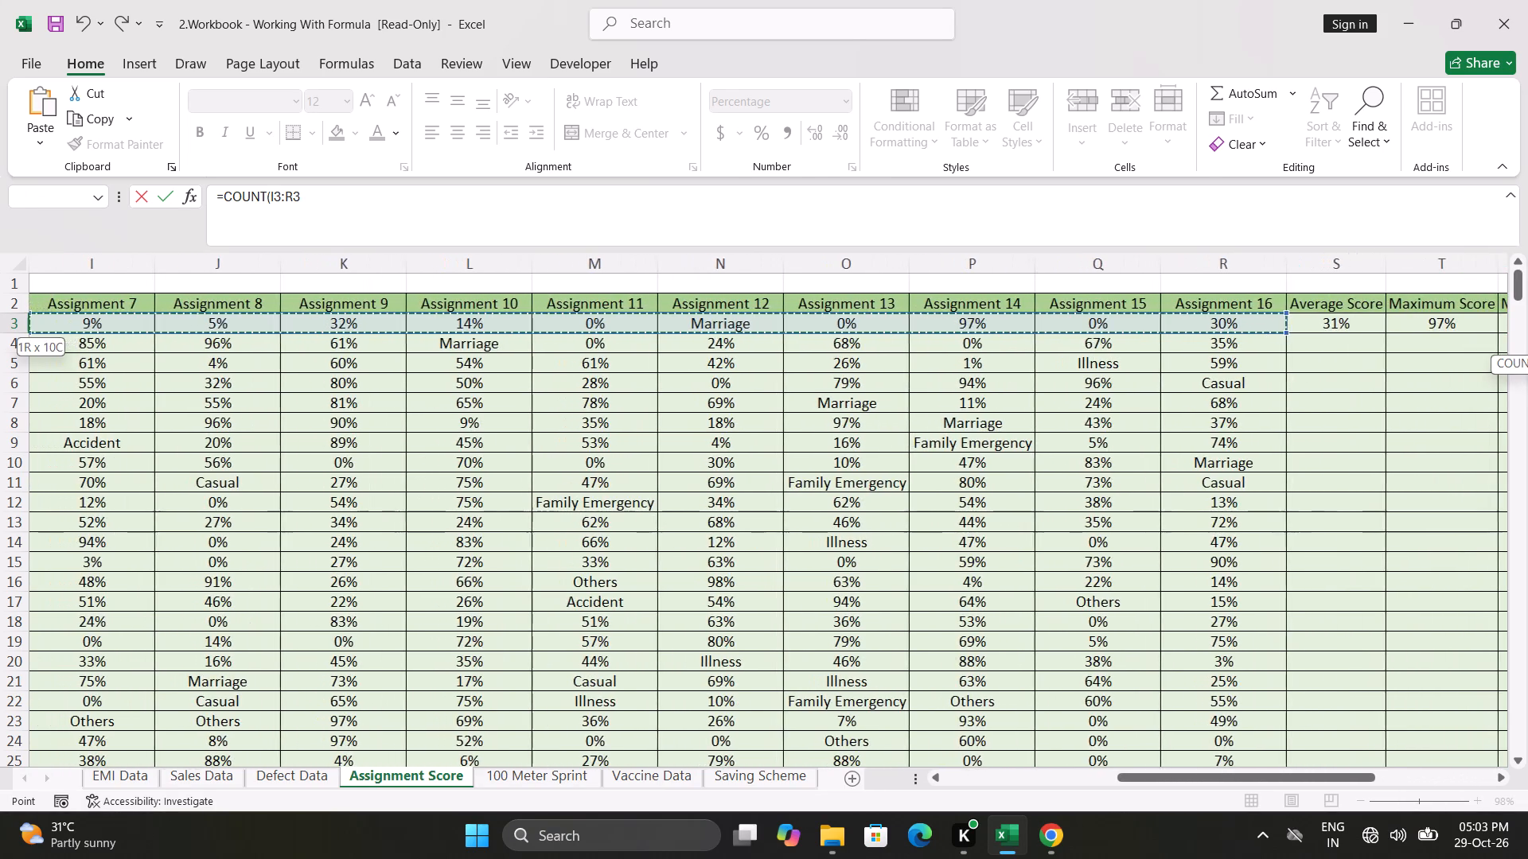
{"action": "key", "text": "shift+Left"}
{"action": "key", "text": "shift+Left"}
{"action": "key", "text": "shift+Left"}
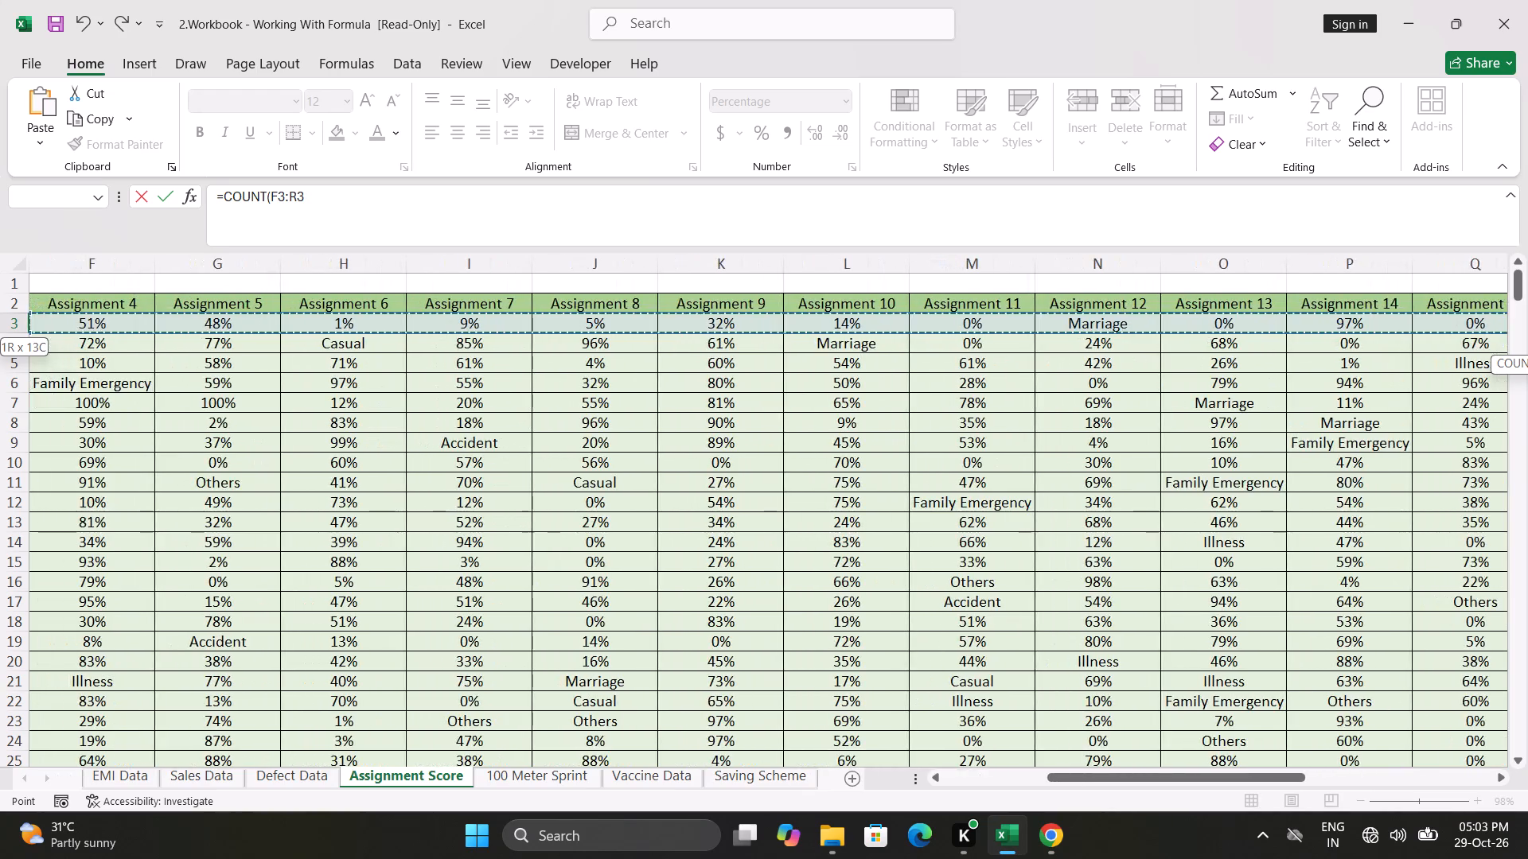
{"action": "key", "text": "shift+Left"}
{"action": "key", "text": "shift+Left"}
{"action": "key", "text": "shift+Left"}
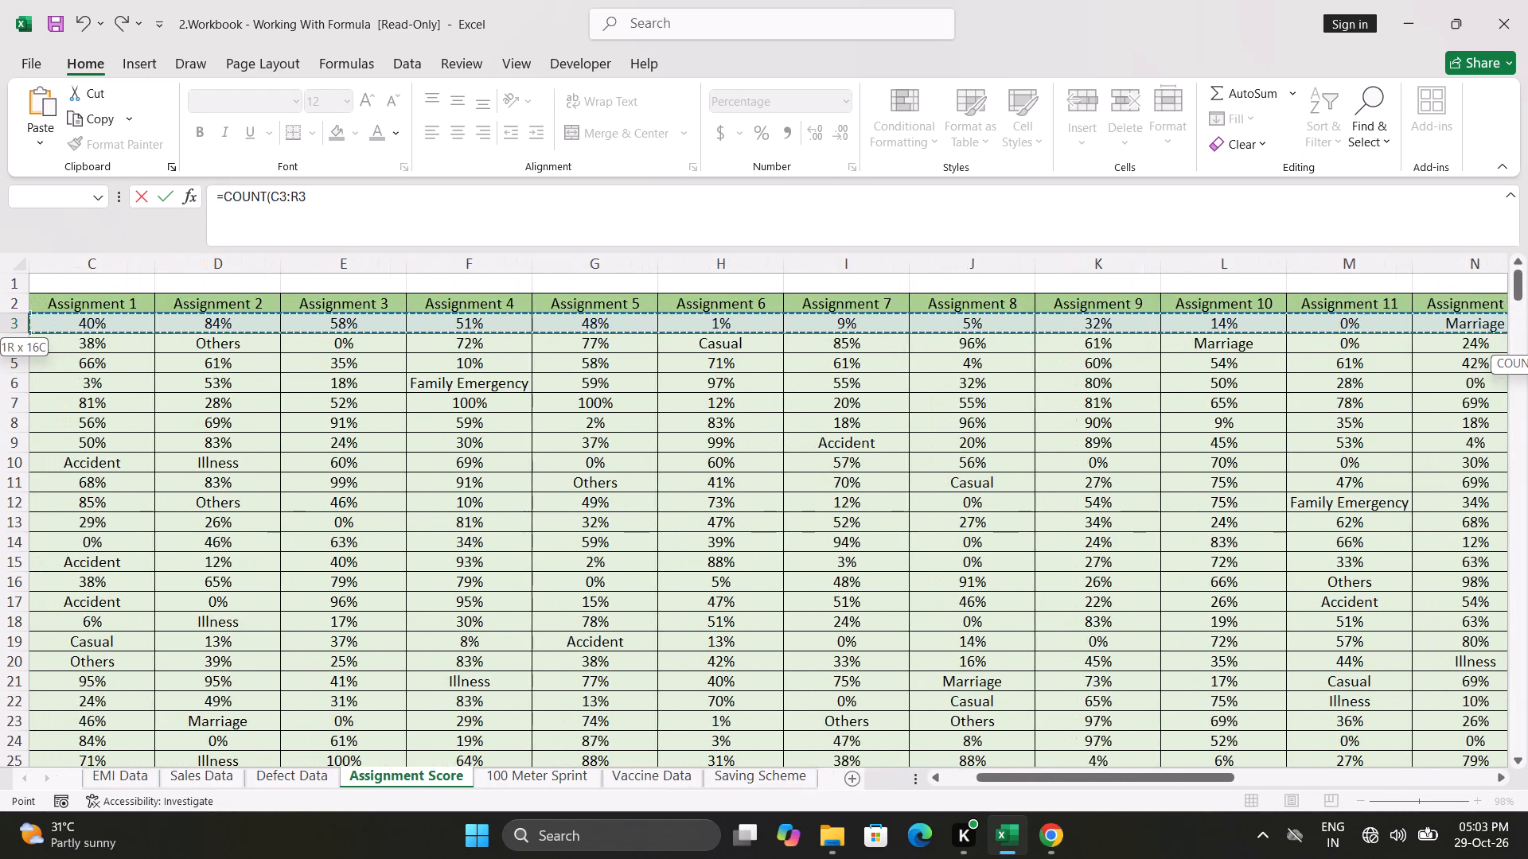
{"action": "key", "text": "Return"}
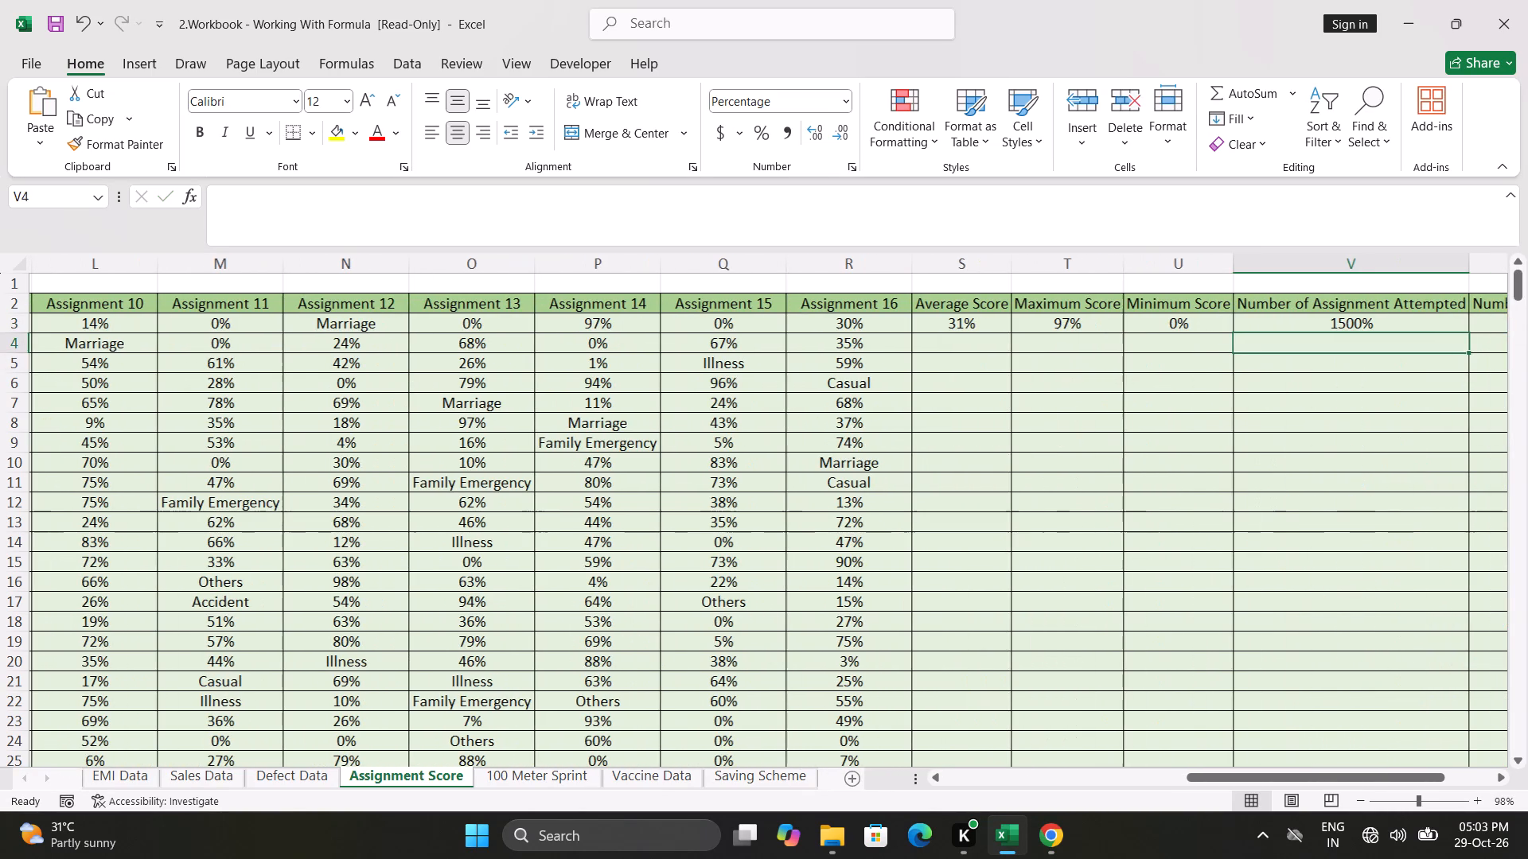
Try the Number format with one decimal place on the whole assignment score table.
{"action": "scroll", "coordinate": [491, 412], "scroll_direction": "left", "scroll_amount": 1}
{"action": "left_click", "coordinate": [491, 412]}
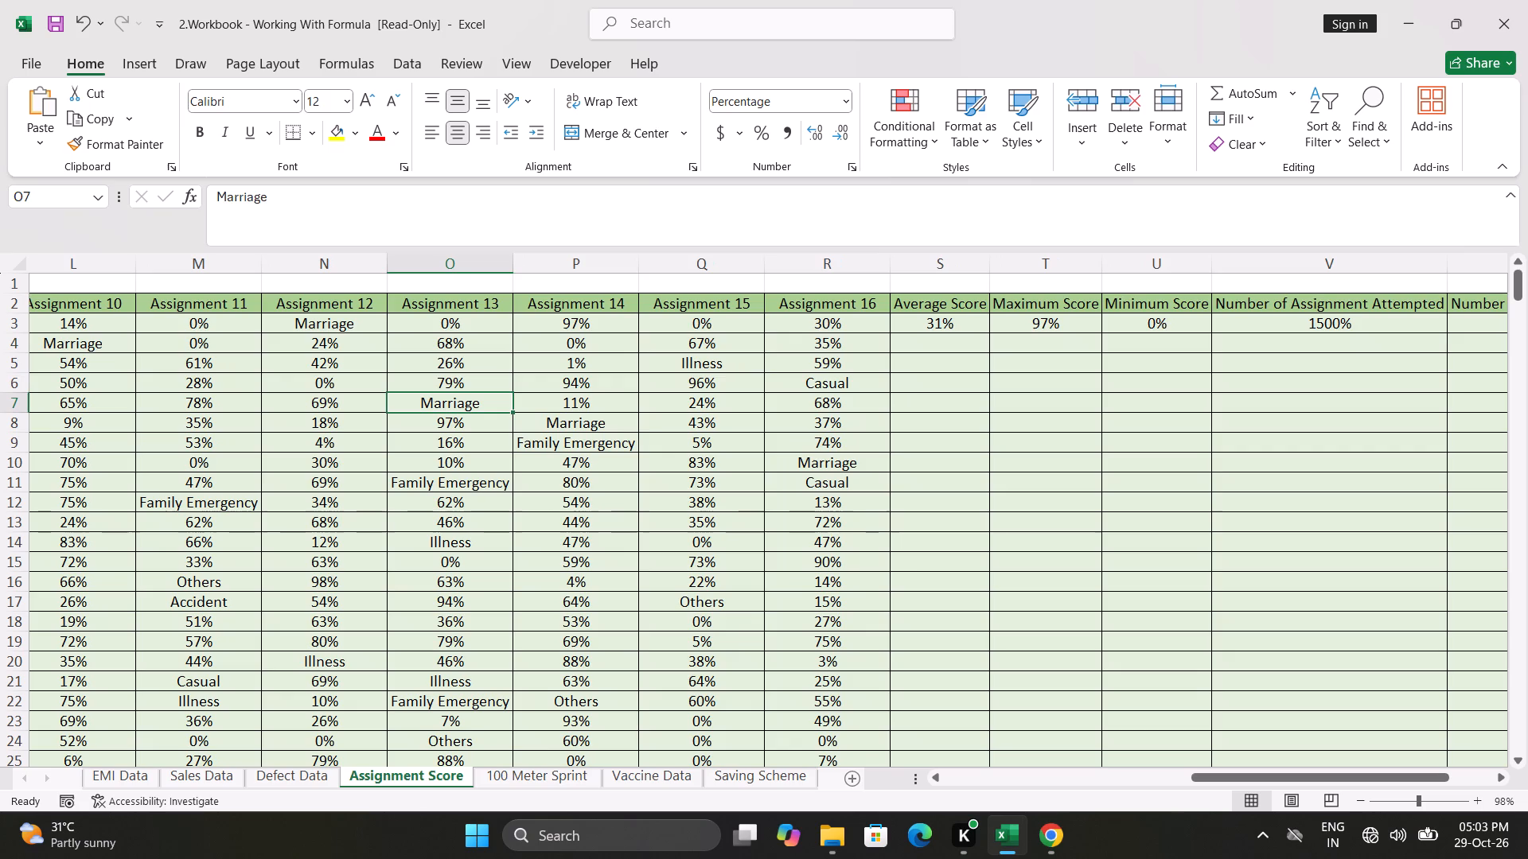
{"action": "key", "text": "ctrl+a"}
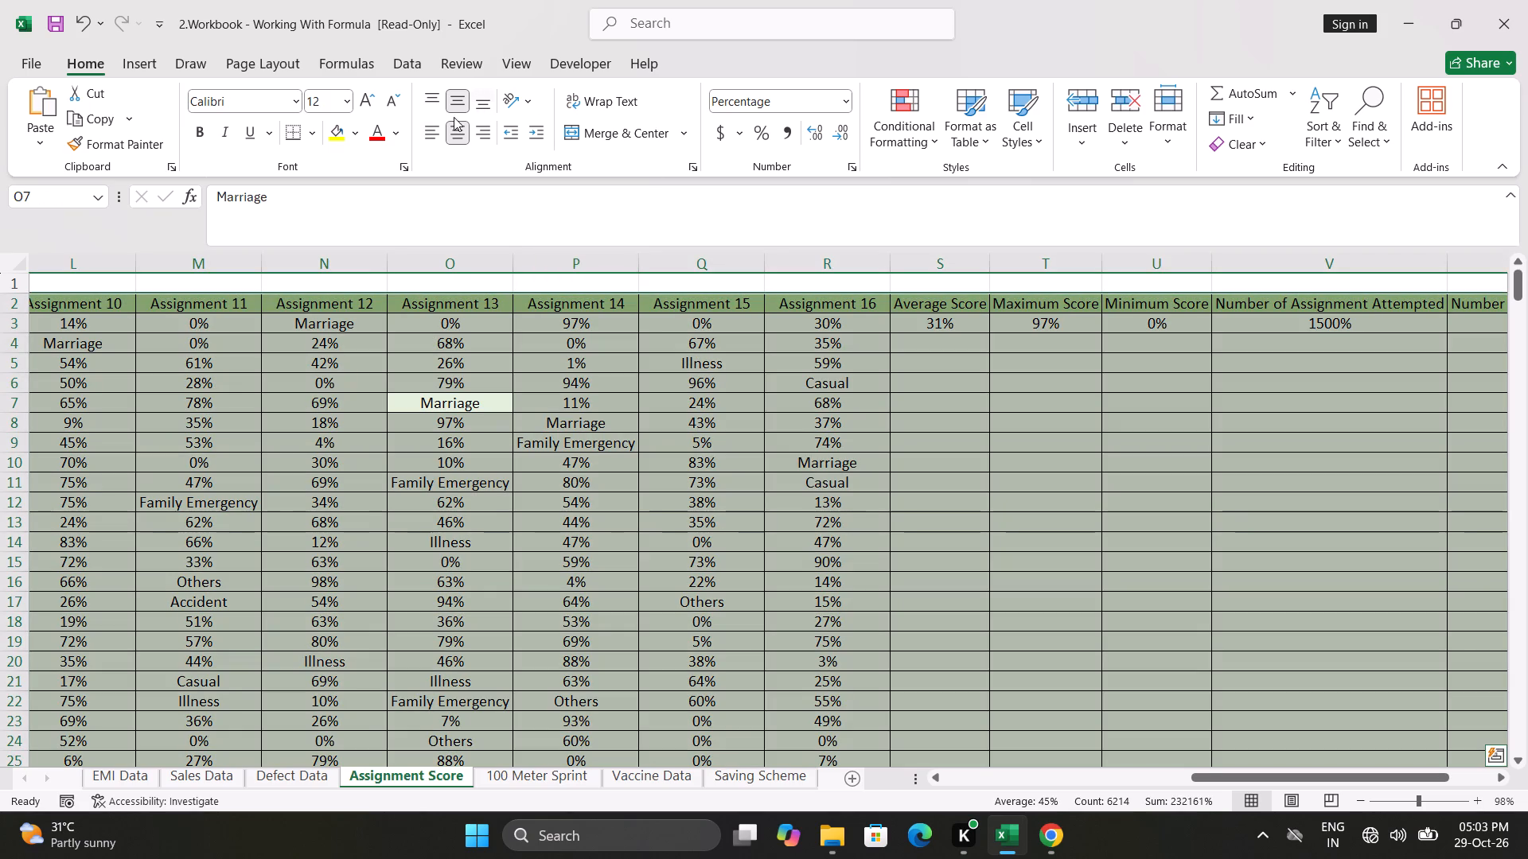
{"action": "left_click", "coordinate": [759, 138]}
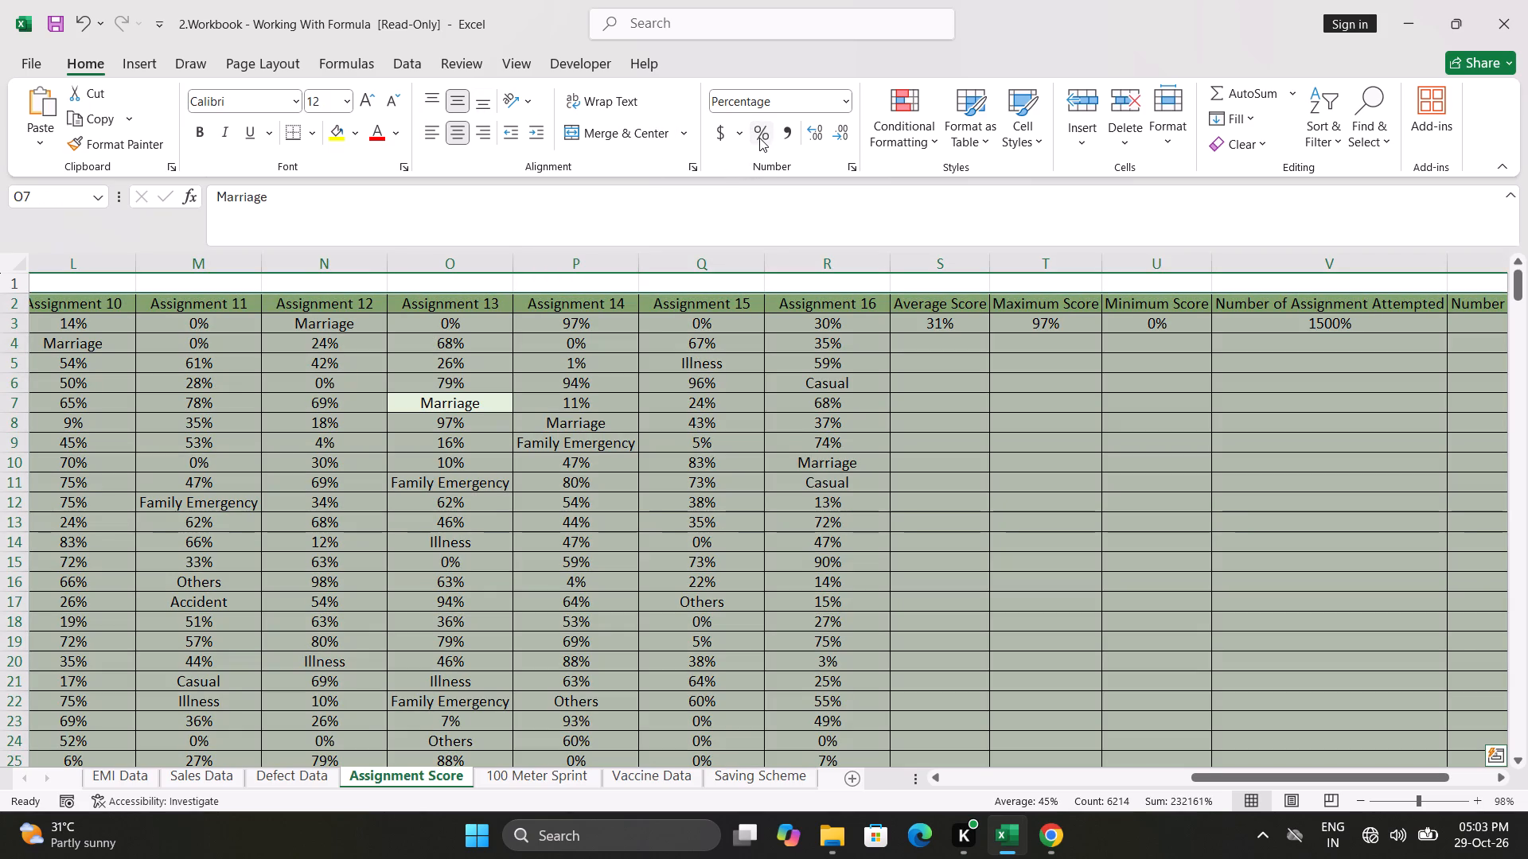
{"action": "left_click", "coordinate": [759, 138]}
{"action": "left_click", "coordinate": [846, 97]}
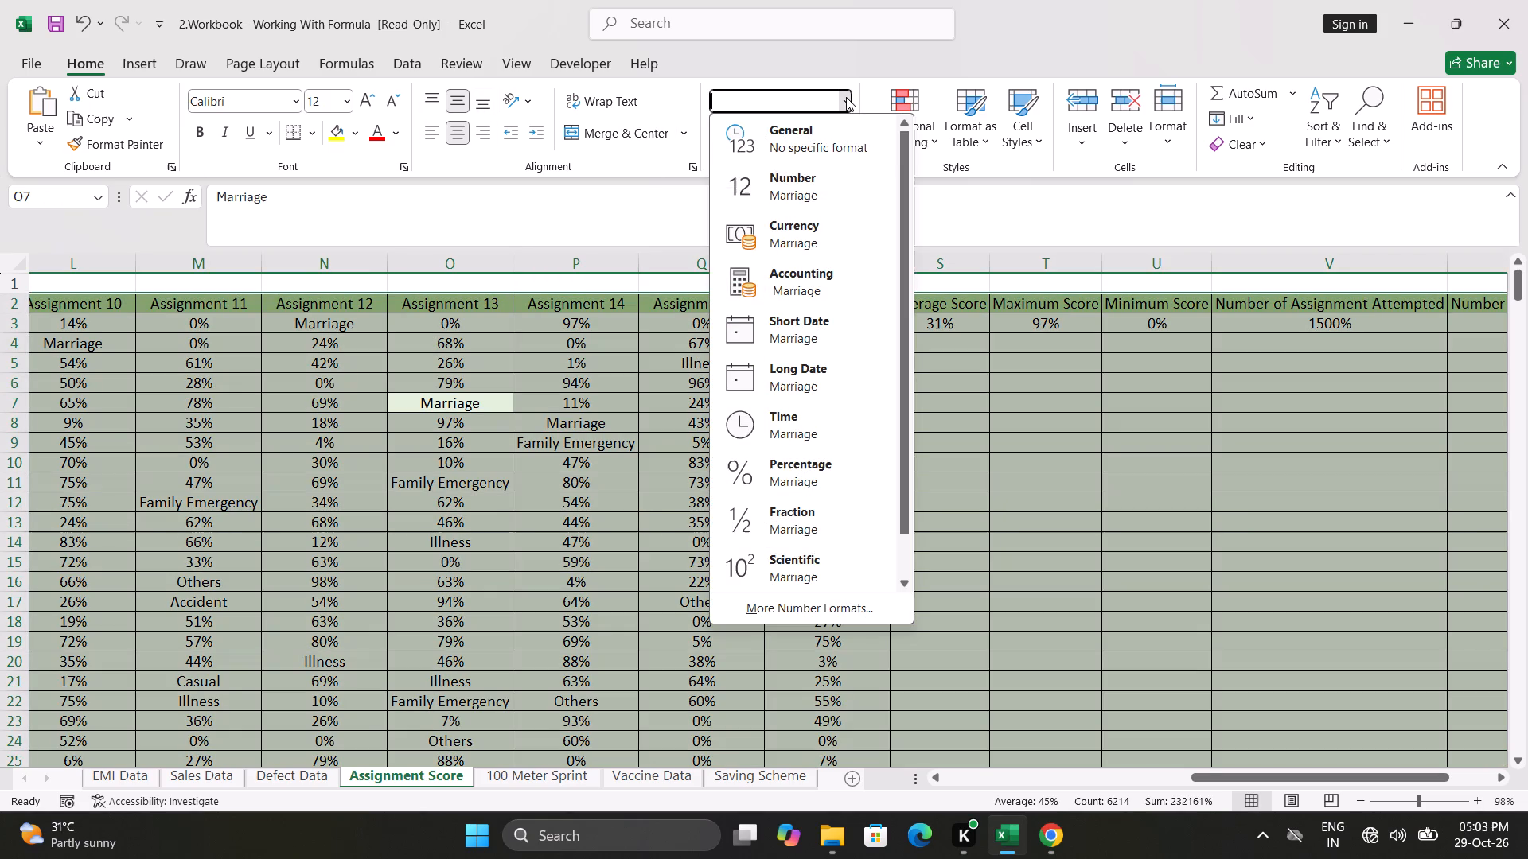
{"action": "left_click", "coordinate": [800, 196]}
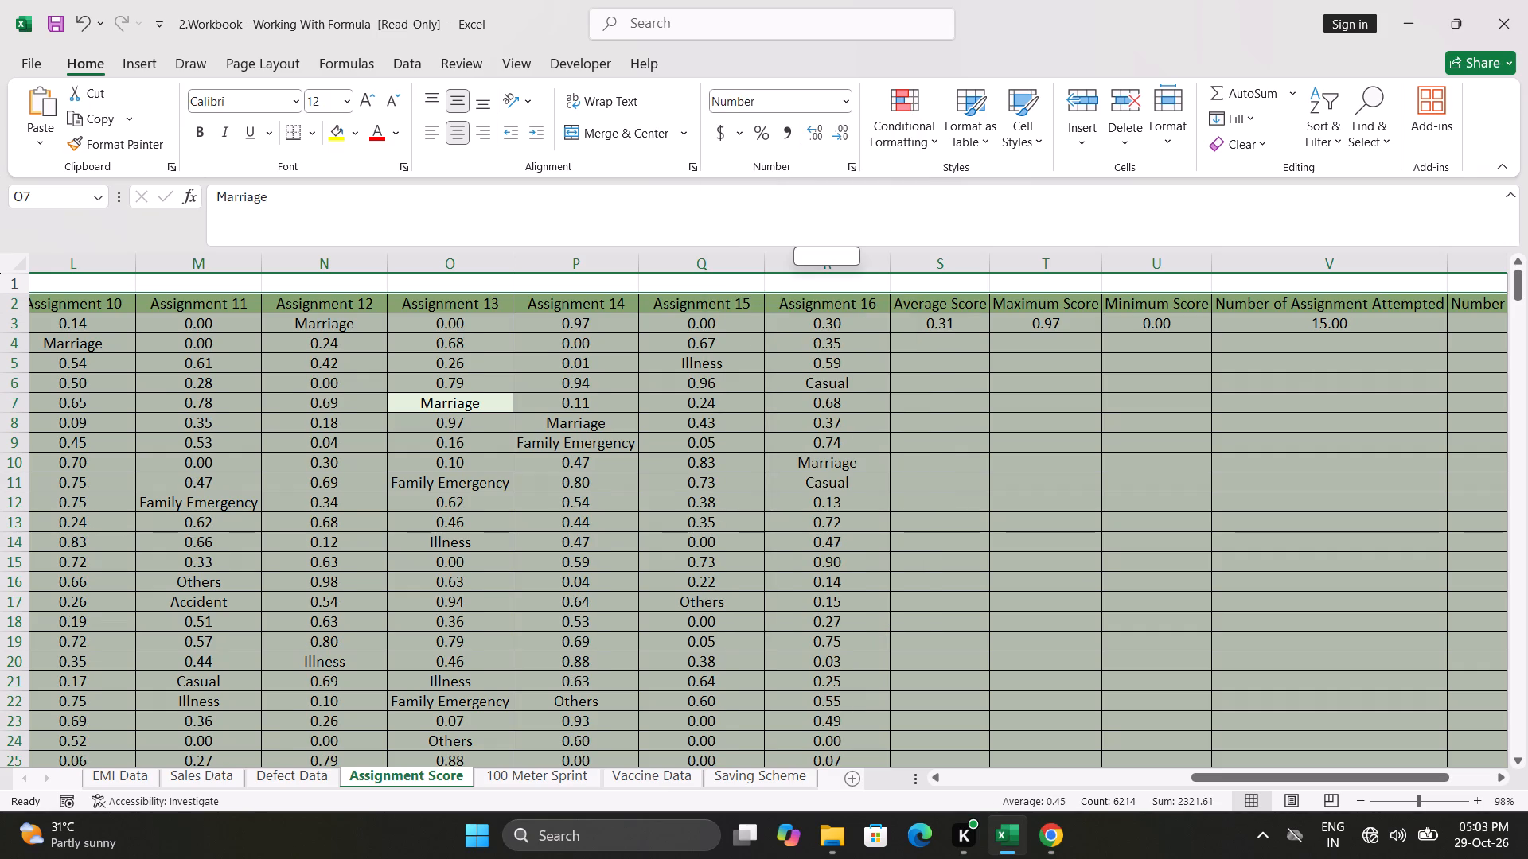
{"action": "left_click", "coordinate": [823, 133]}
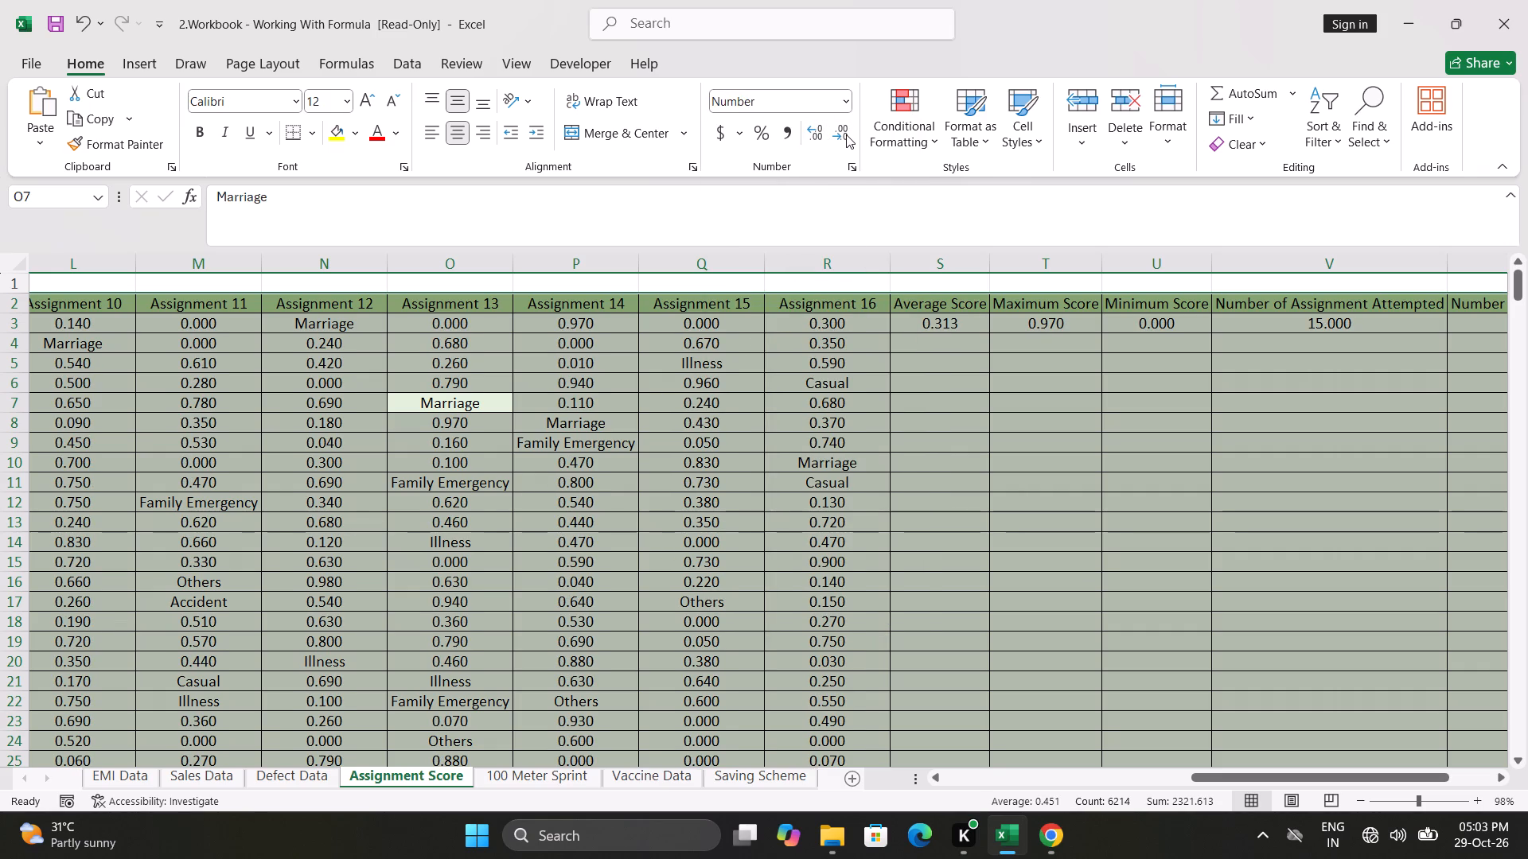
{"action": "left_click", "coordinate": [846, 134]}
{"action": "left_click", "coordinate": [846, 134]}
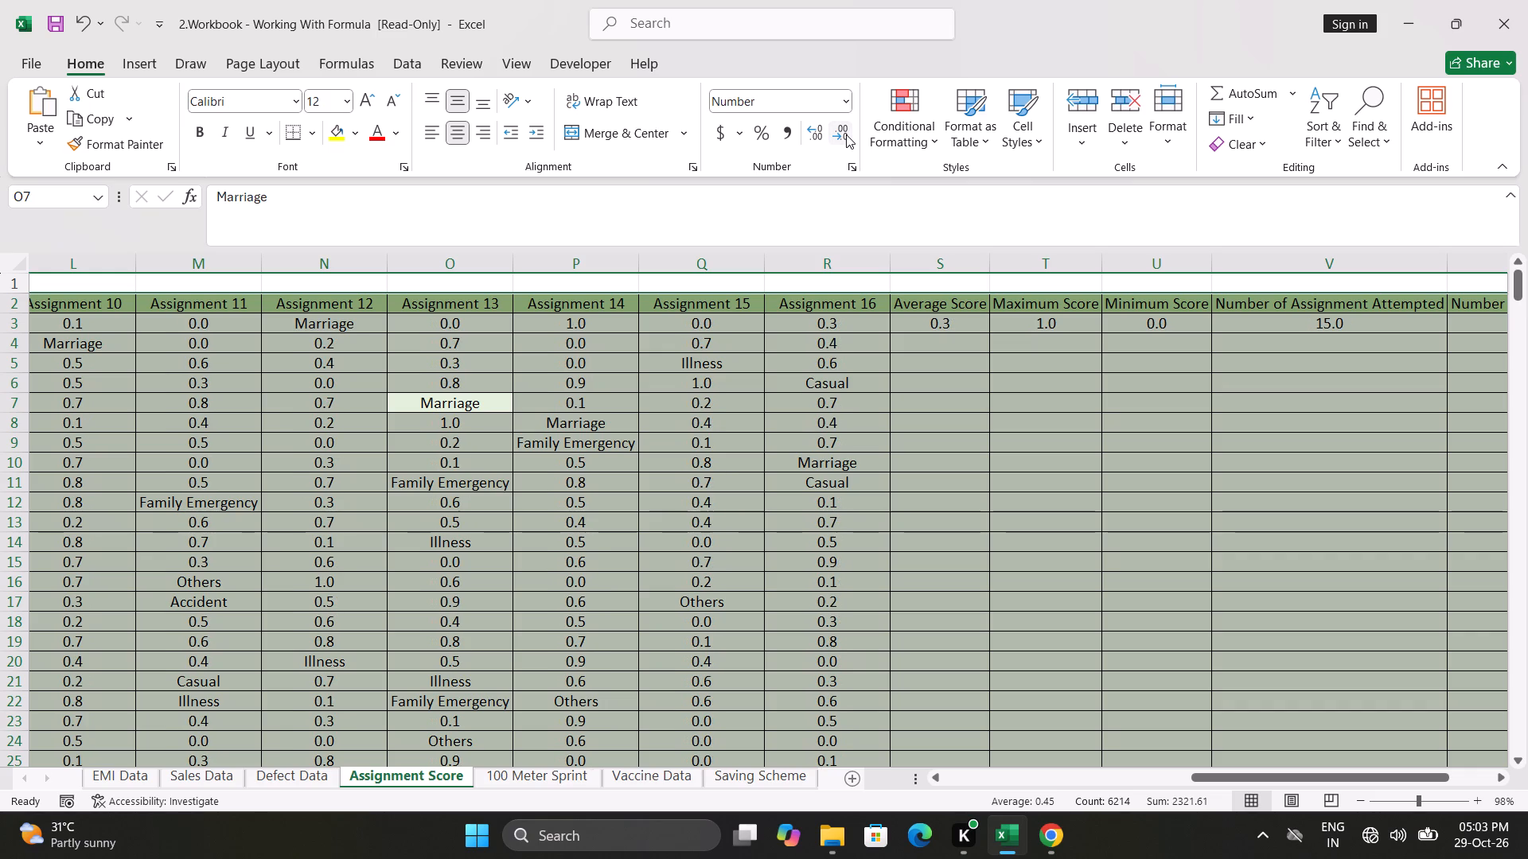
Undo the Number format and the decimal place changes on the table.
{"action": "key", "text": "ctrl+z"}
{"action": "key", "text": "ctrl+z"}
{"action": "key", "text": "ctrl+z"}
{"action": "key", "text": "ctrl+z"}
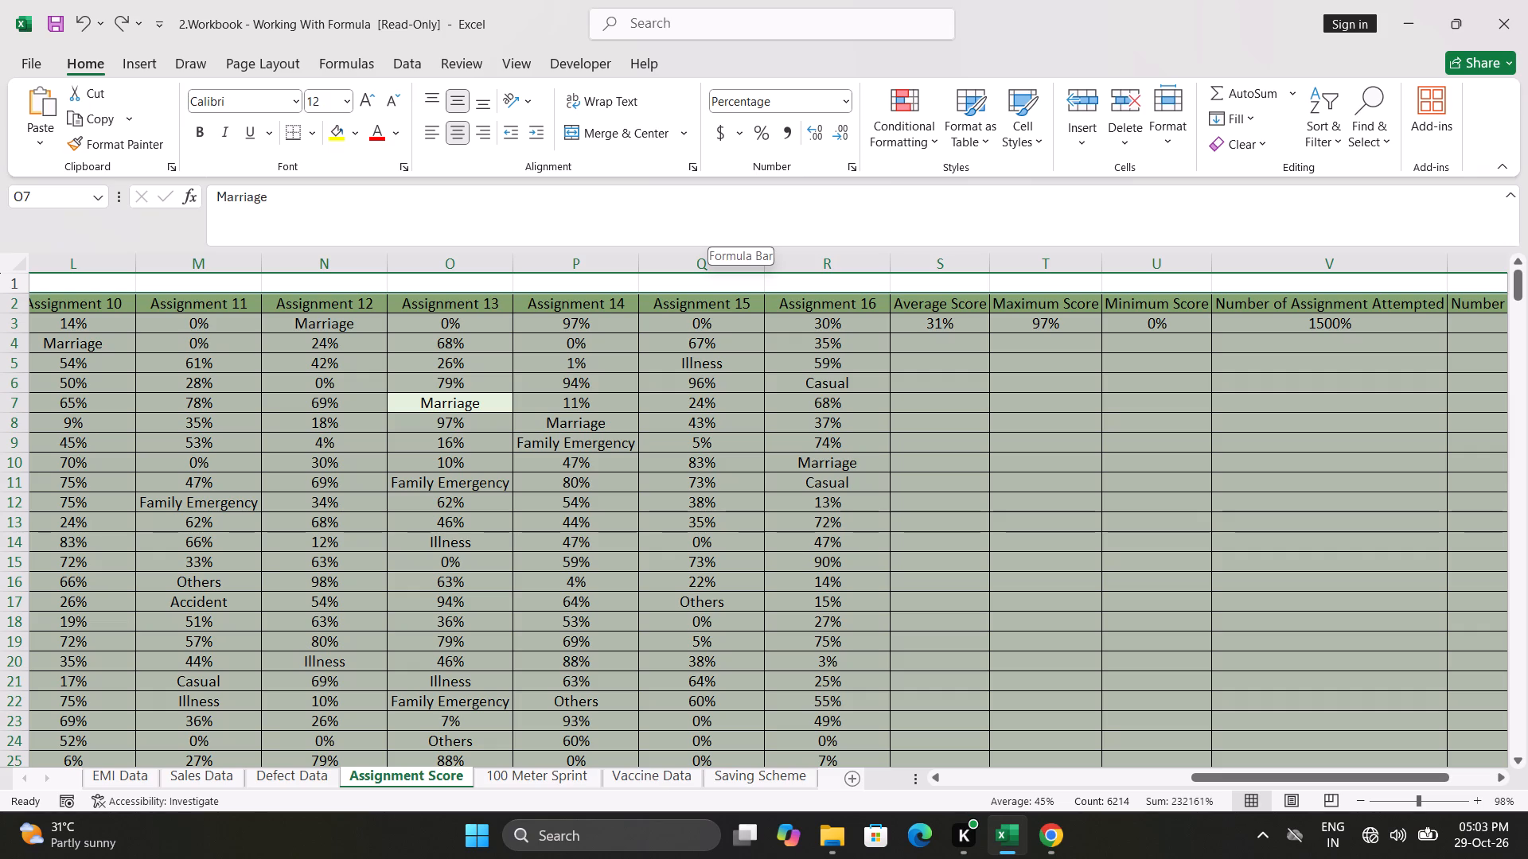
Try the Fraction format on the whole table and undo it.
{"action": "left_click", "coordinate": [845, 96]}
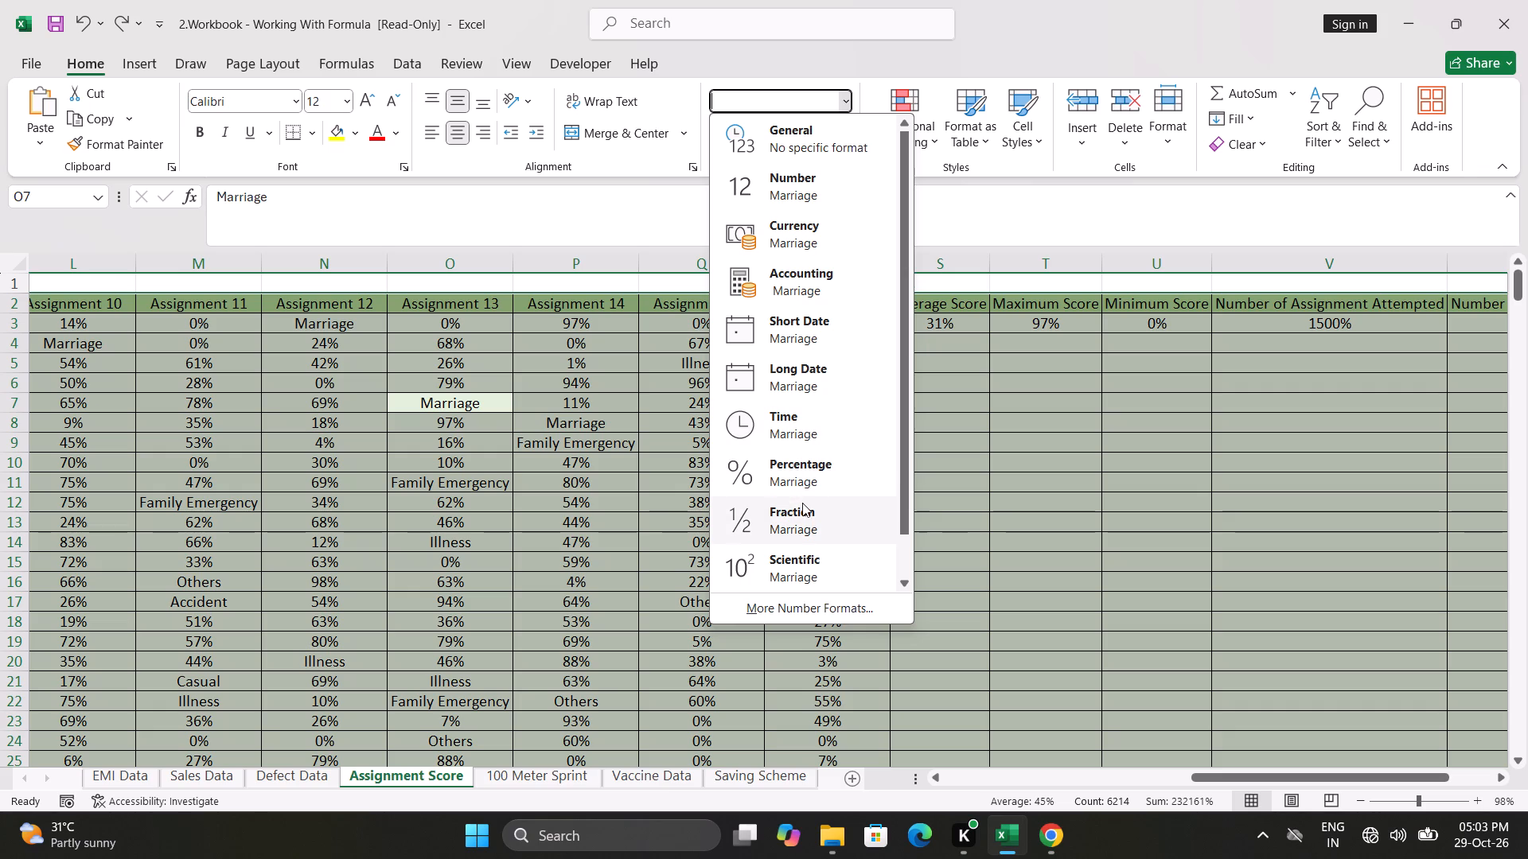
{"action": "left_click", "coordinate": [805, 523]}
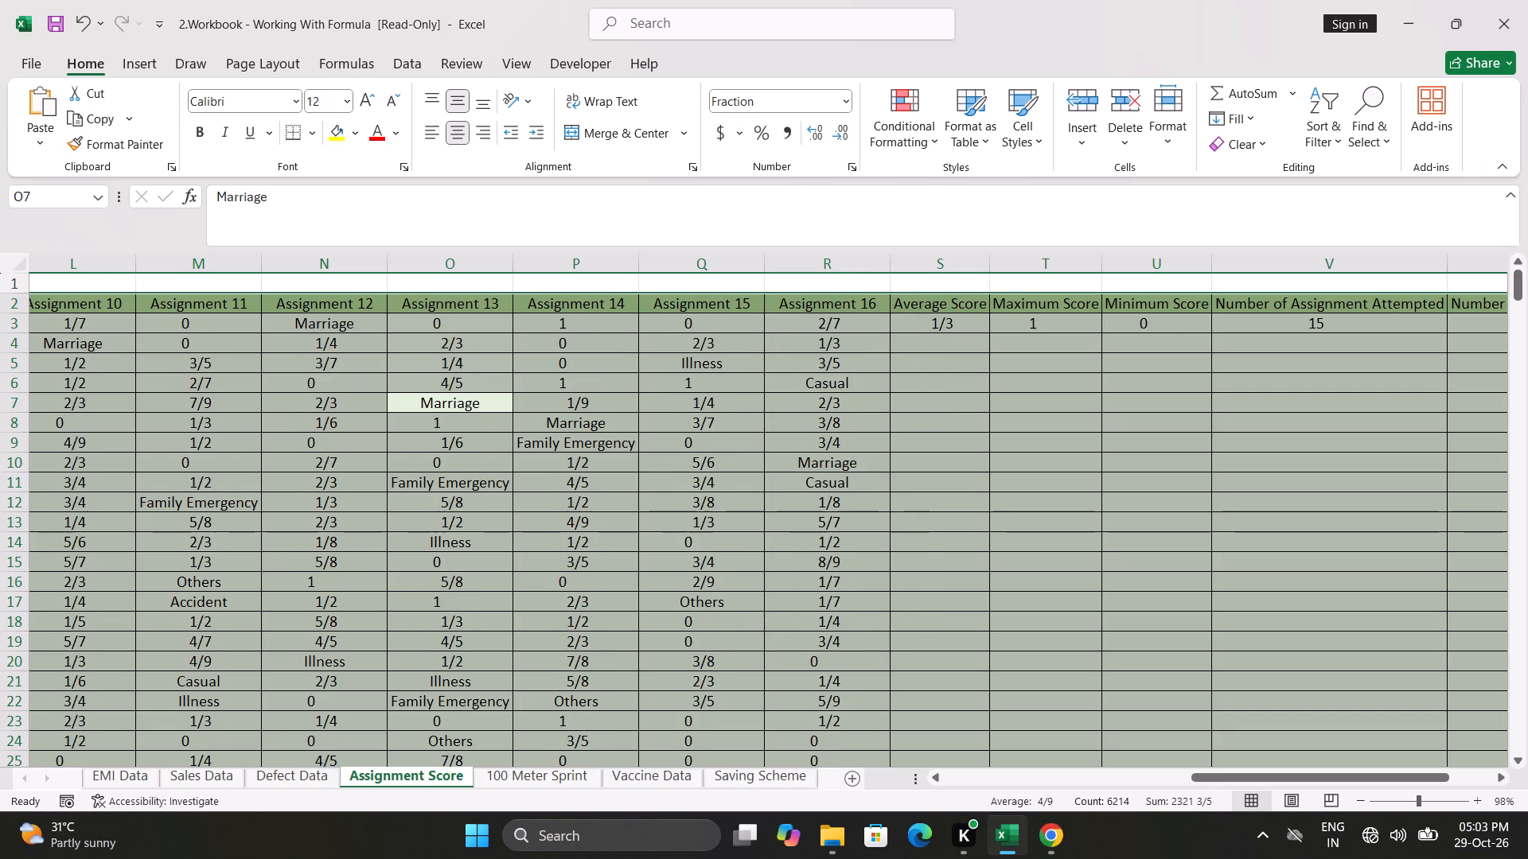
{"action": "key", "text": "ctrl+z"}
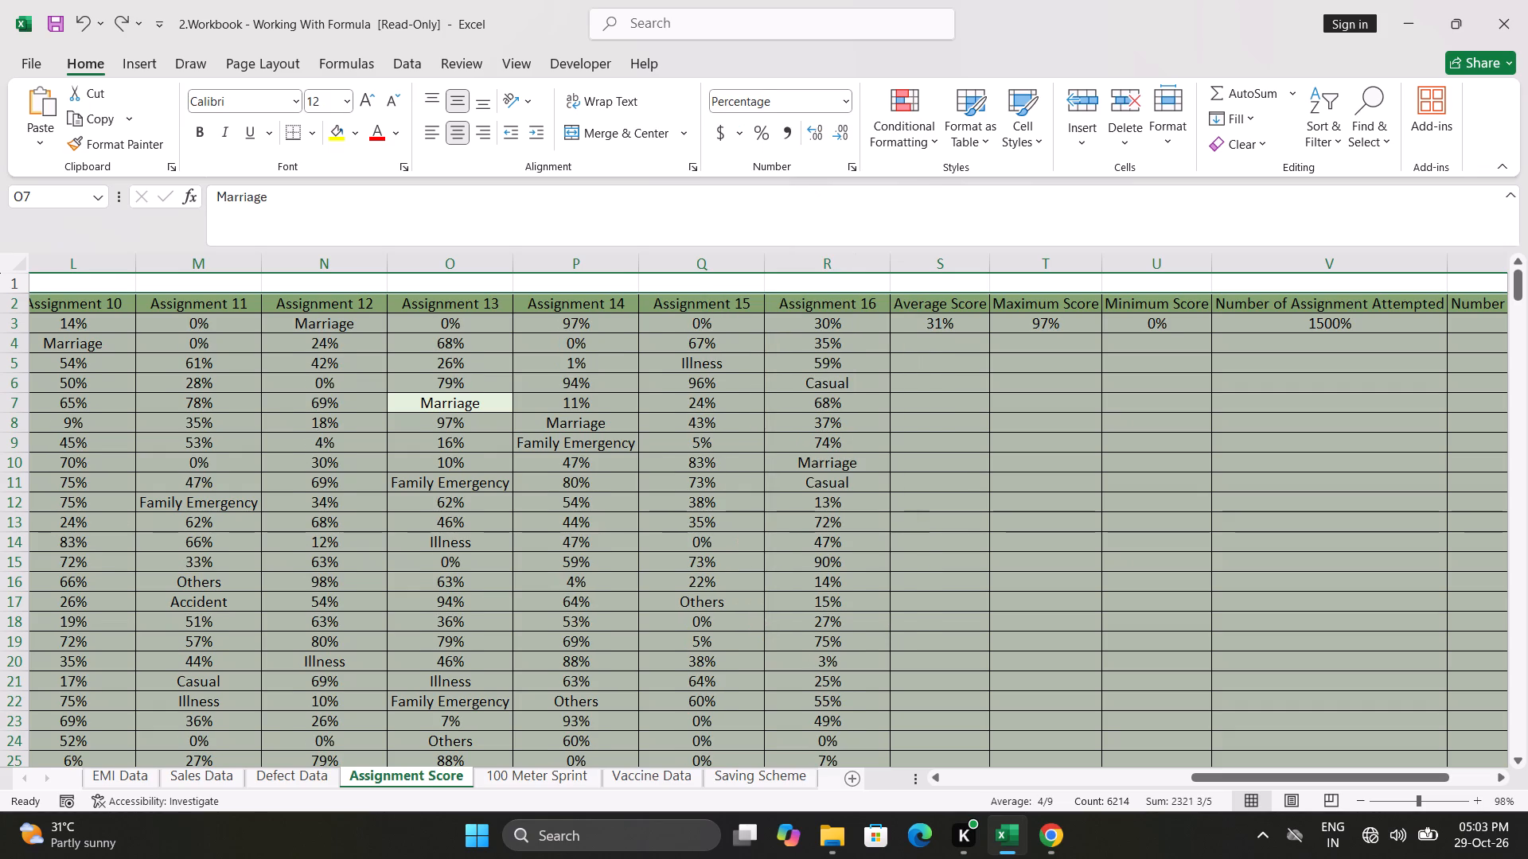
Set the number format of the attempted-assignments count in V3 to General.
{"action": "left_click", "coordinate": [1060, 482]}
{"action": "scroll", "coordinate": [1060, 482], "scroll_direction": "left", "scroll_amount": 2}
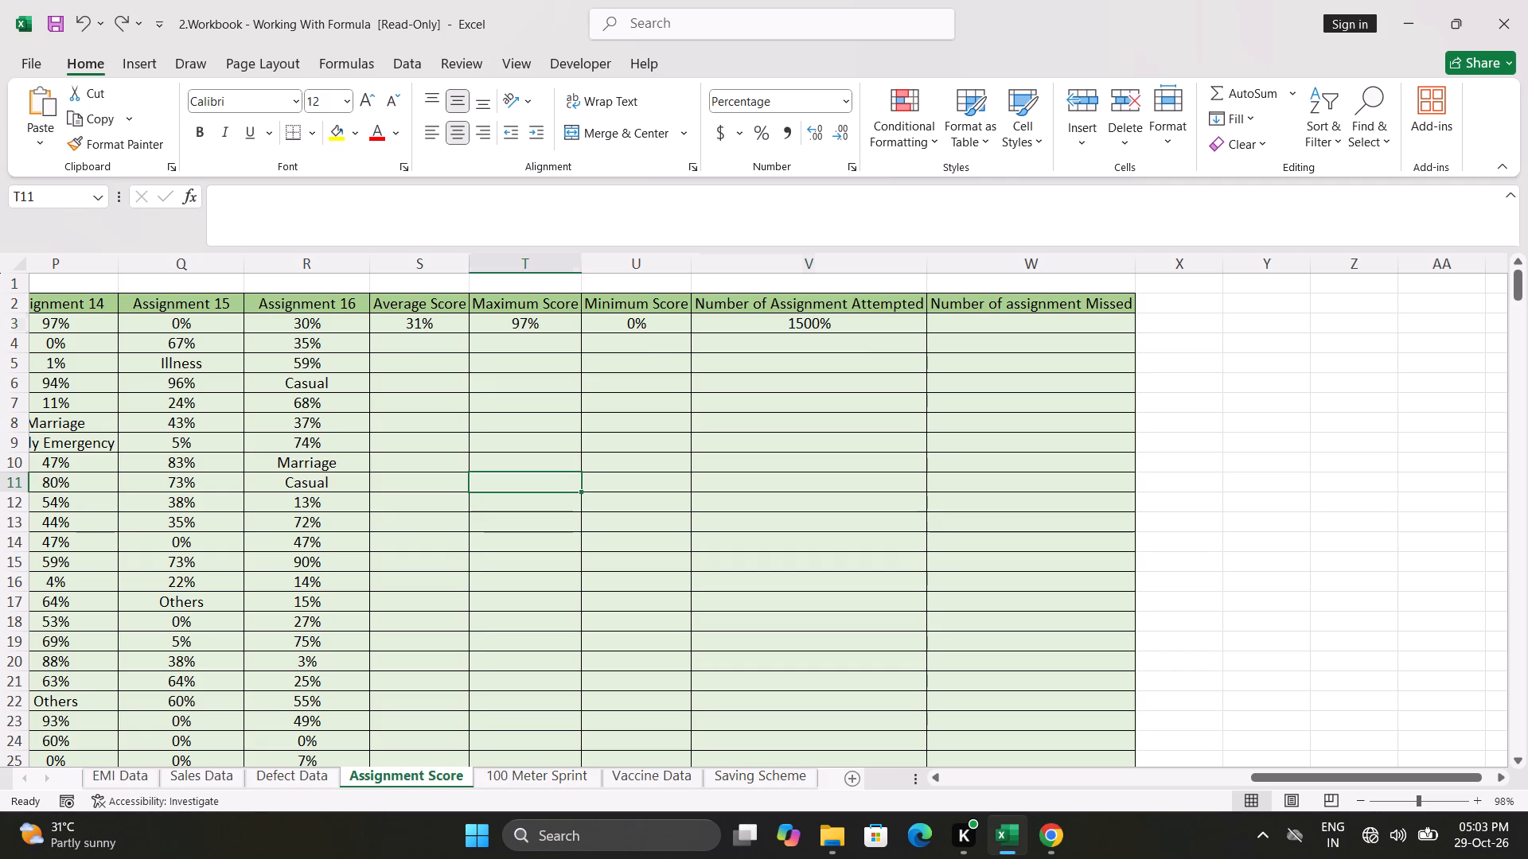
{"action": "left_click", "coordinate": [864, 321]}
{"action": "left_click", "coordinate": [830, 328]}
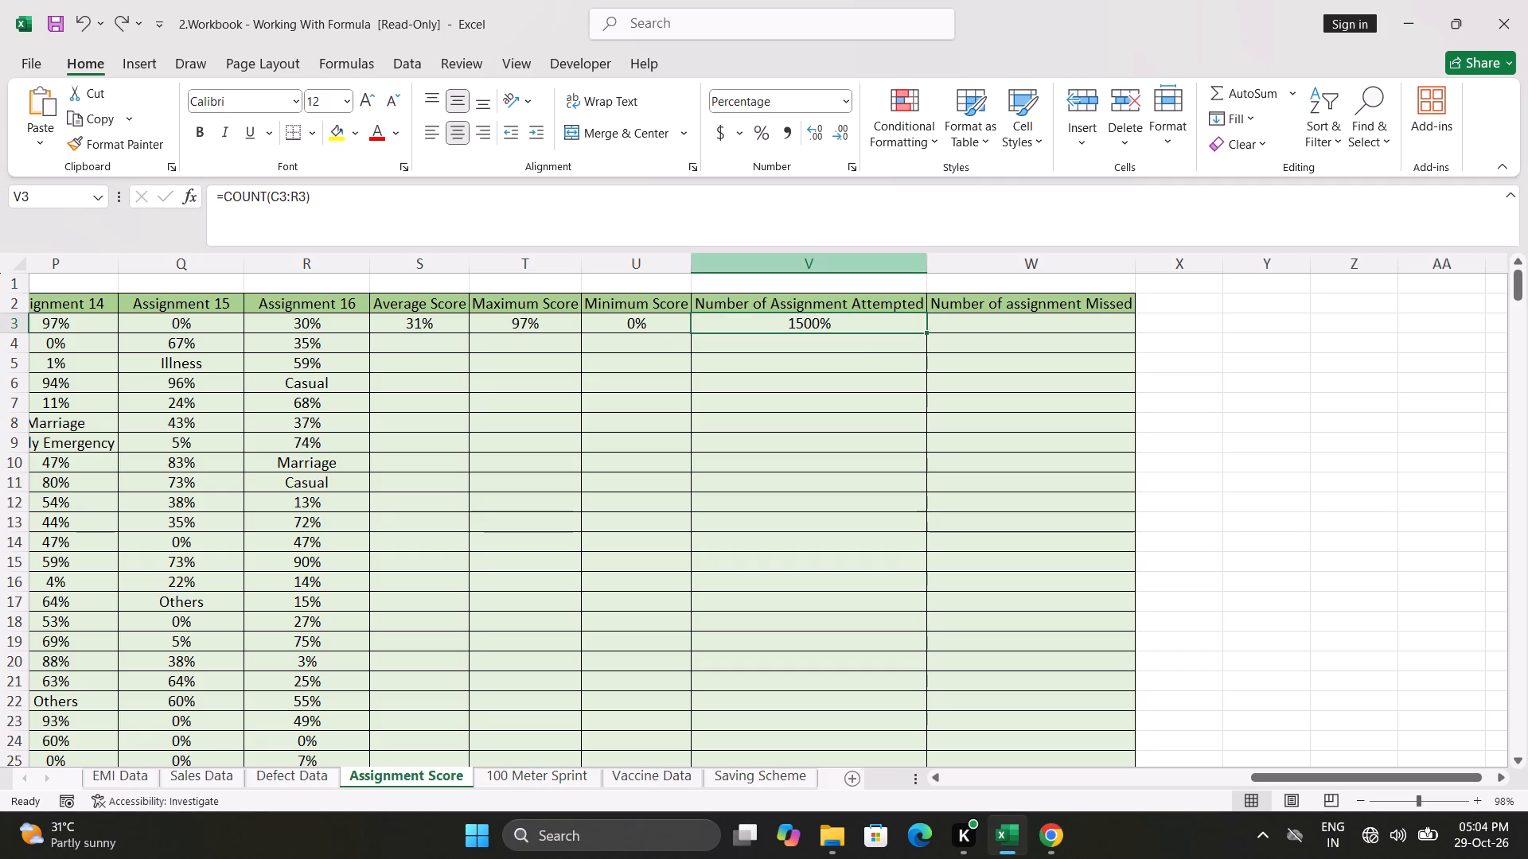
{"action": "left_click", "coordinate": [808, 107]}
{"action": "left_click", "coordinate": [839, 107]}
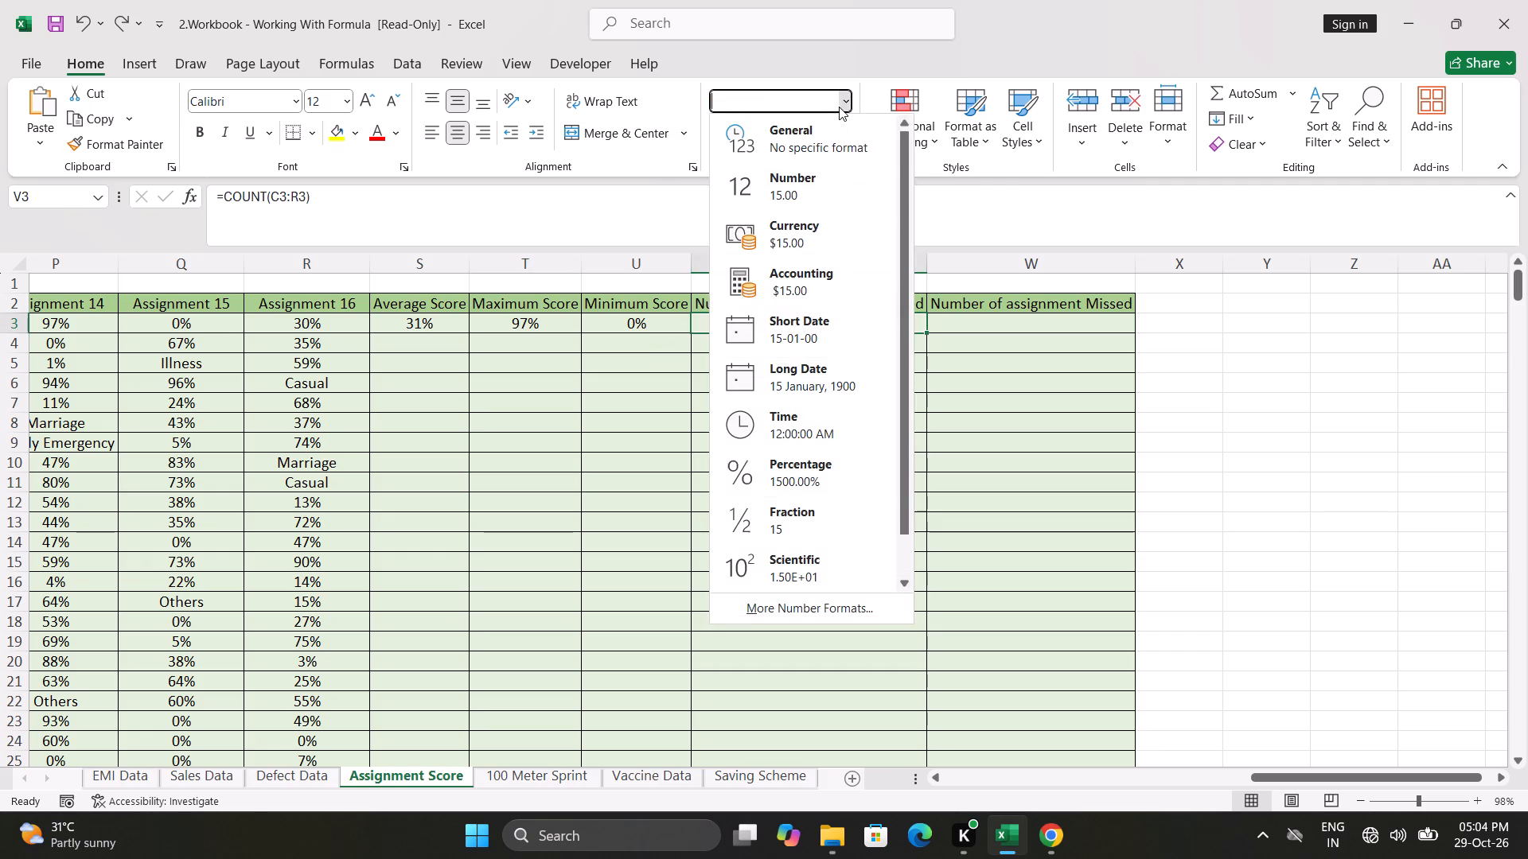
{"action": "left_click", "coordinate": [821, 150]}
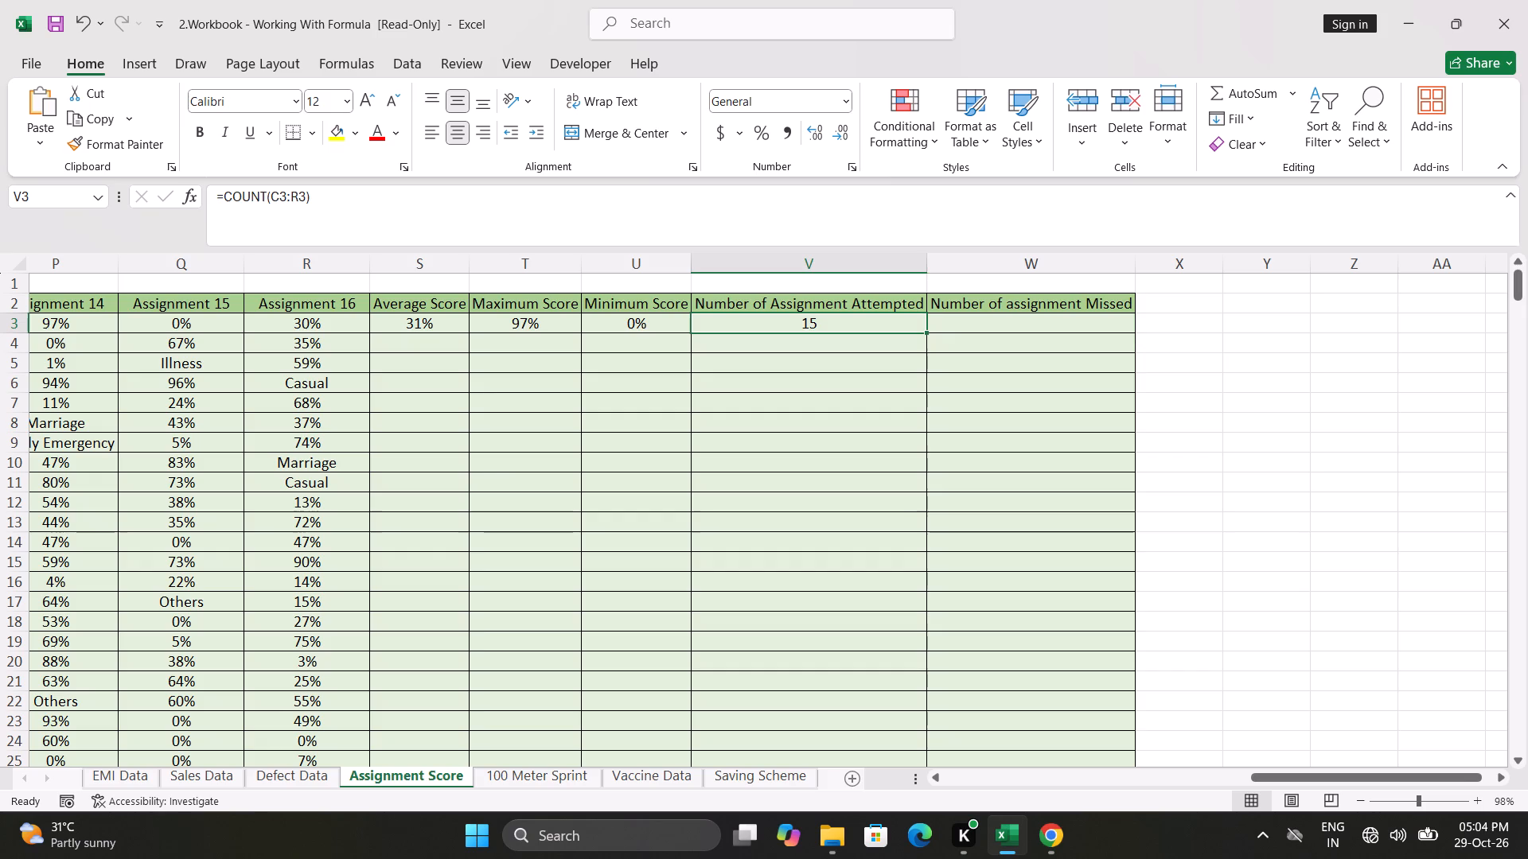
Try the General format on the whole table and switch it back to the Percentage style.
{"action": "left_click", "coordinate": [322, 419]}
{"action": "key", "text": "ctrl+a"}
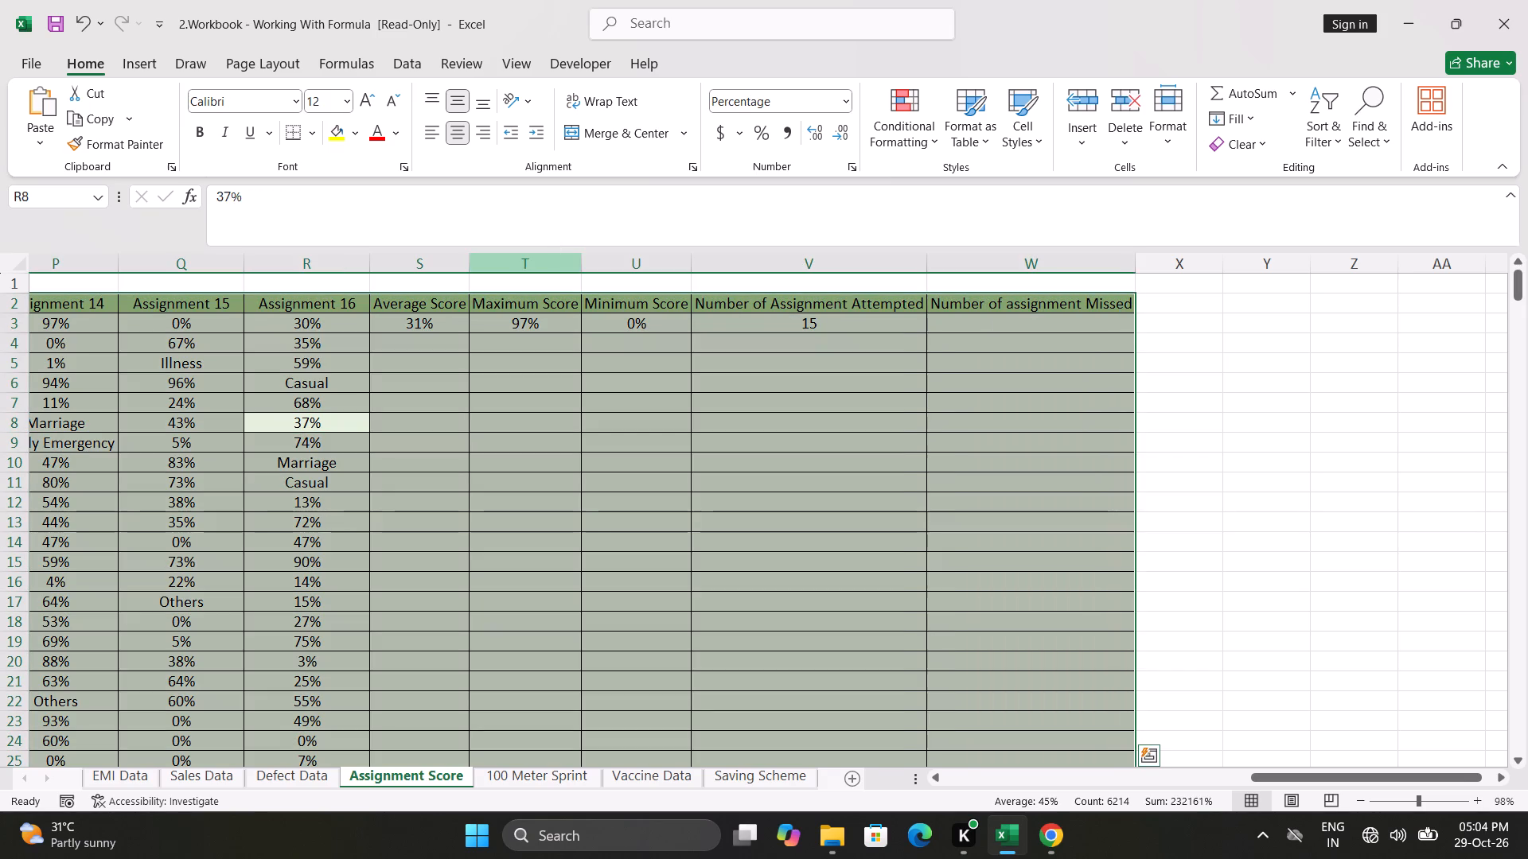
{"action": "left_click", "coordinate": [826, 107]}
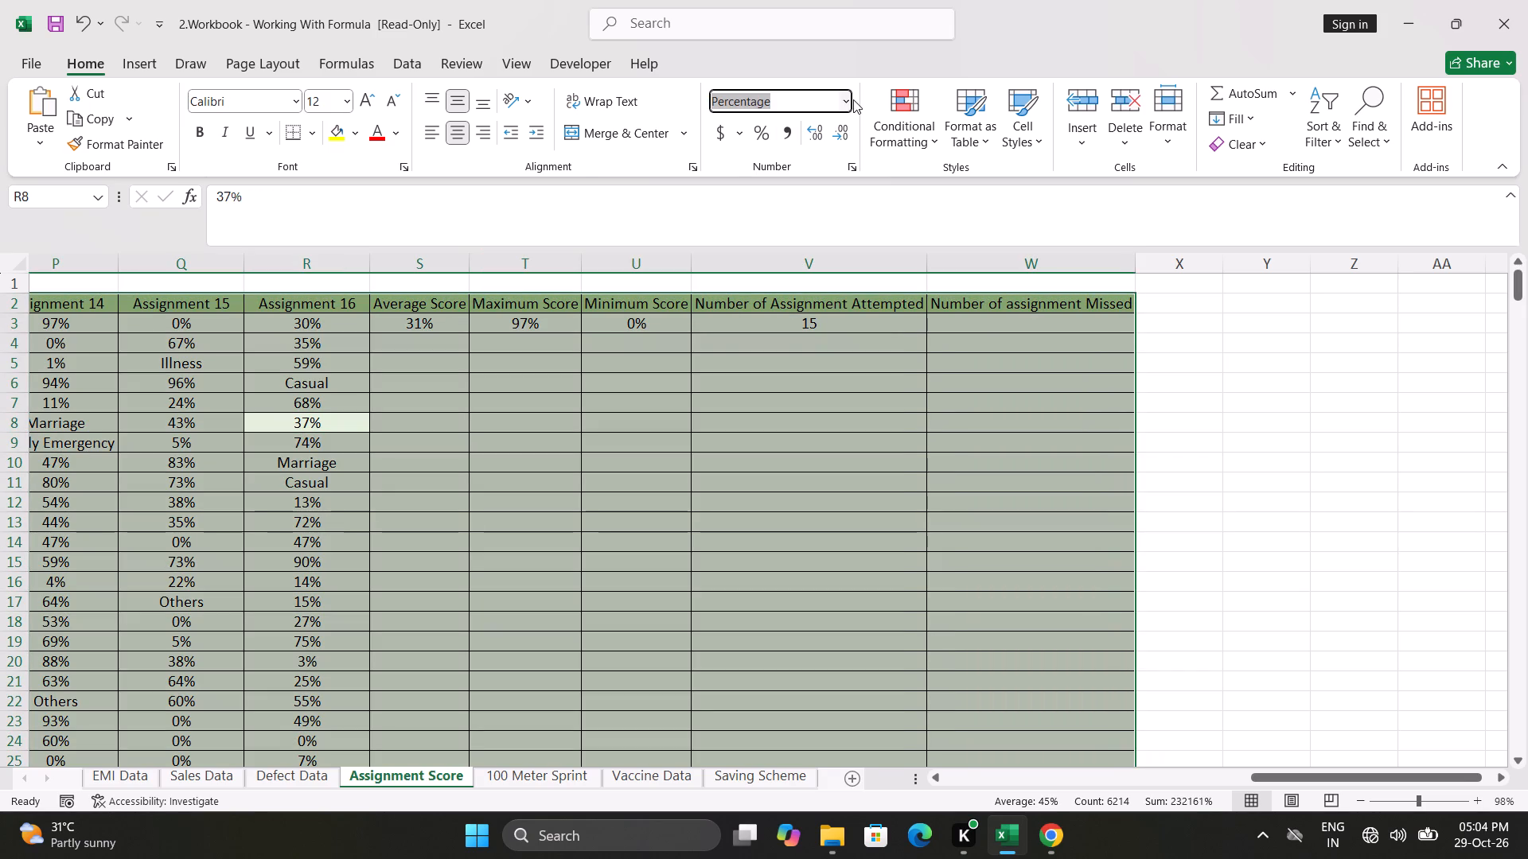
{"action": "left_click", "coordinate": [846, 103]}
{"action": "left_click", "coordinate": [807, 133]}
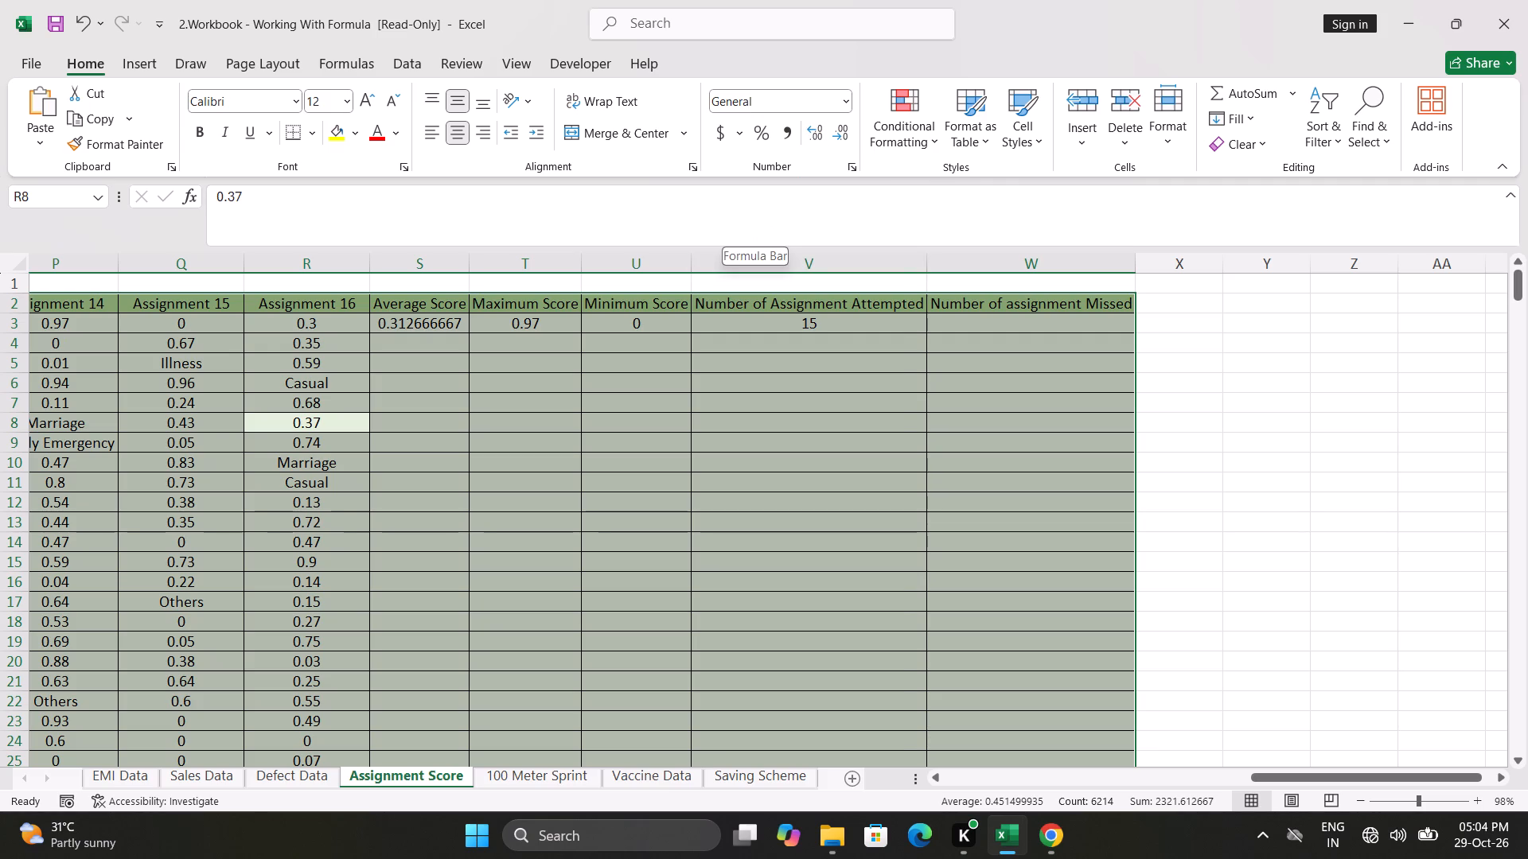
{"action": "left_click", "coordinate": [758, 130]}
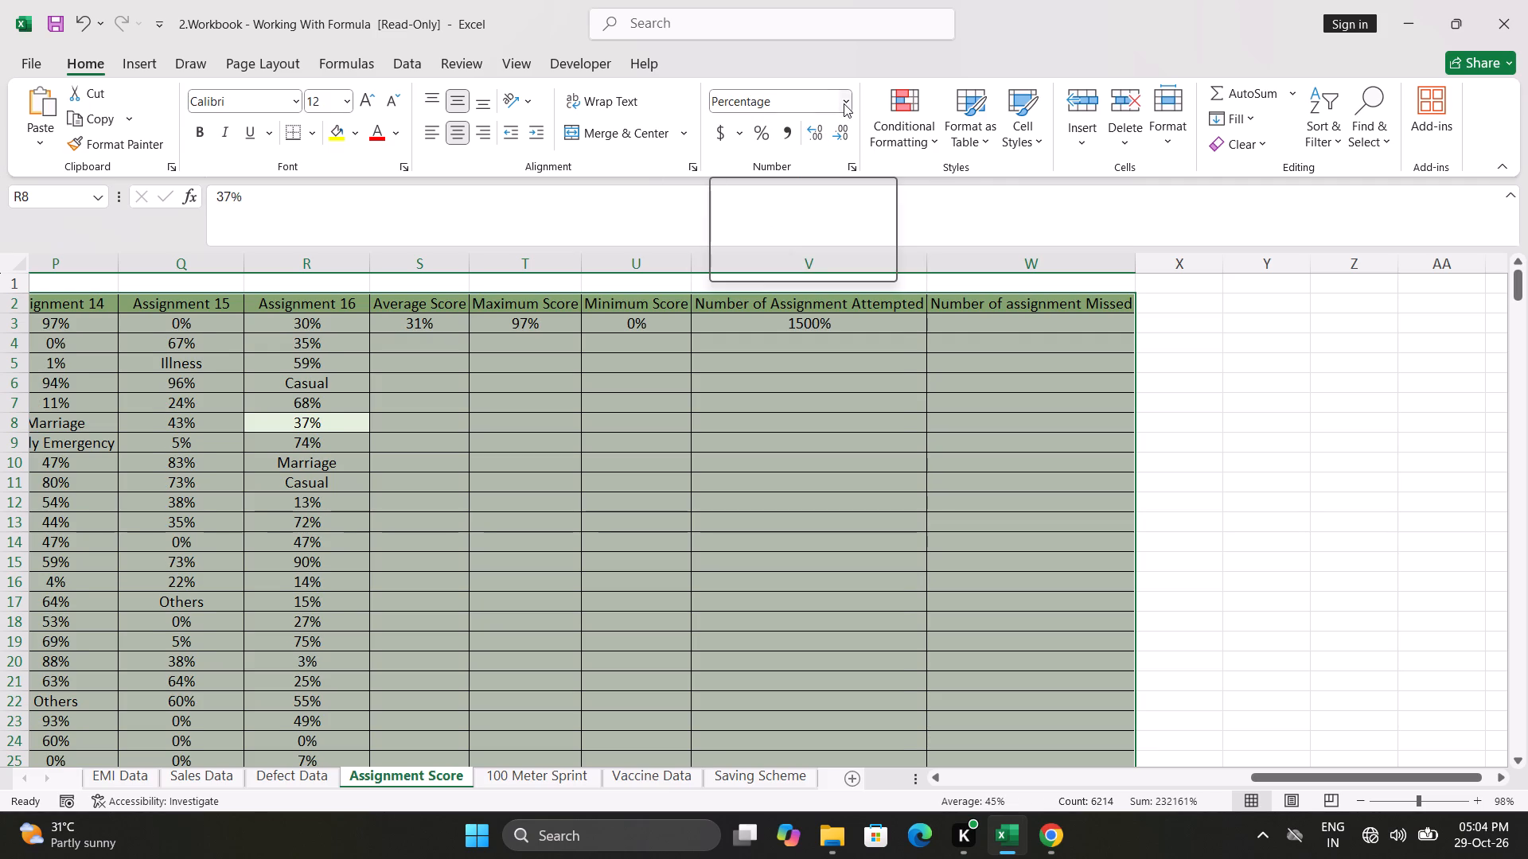
Format only cell V3 as General, leaving its COUNT formula unedited.
{"action": "left_click", "coordinate": [832, 325]}
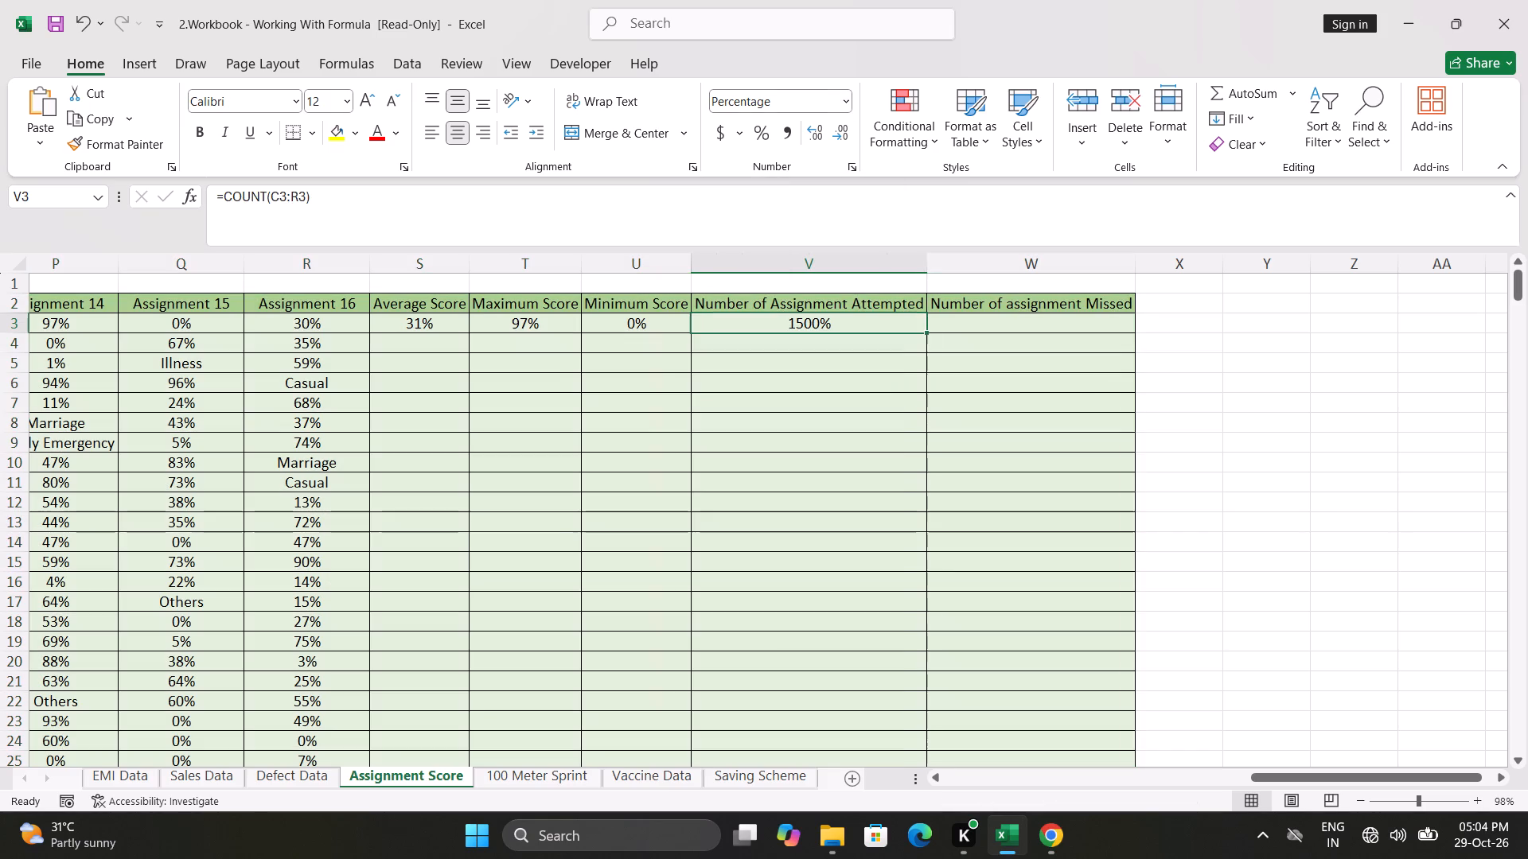
{"action": "left_click", "coordinate": [850, 109]}
{"action": "left_click", "coordinate": [821, 148]}
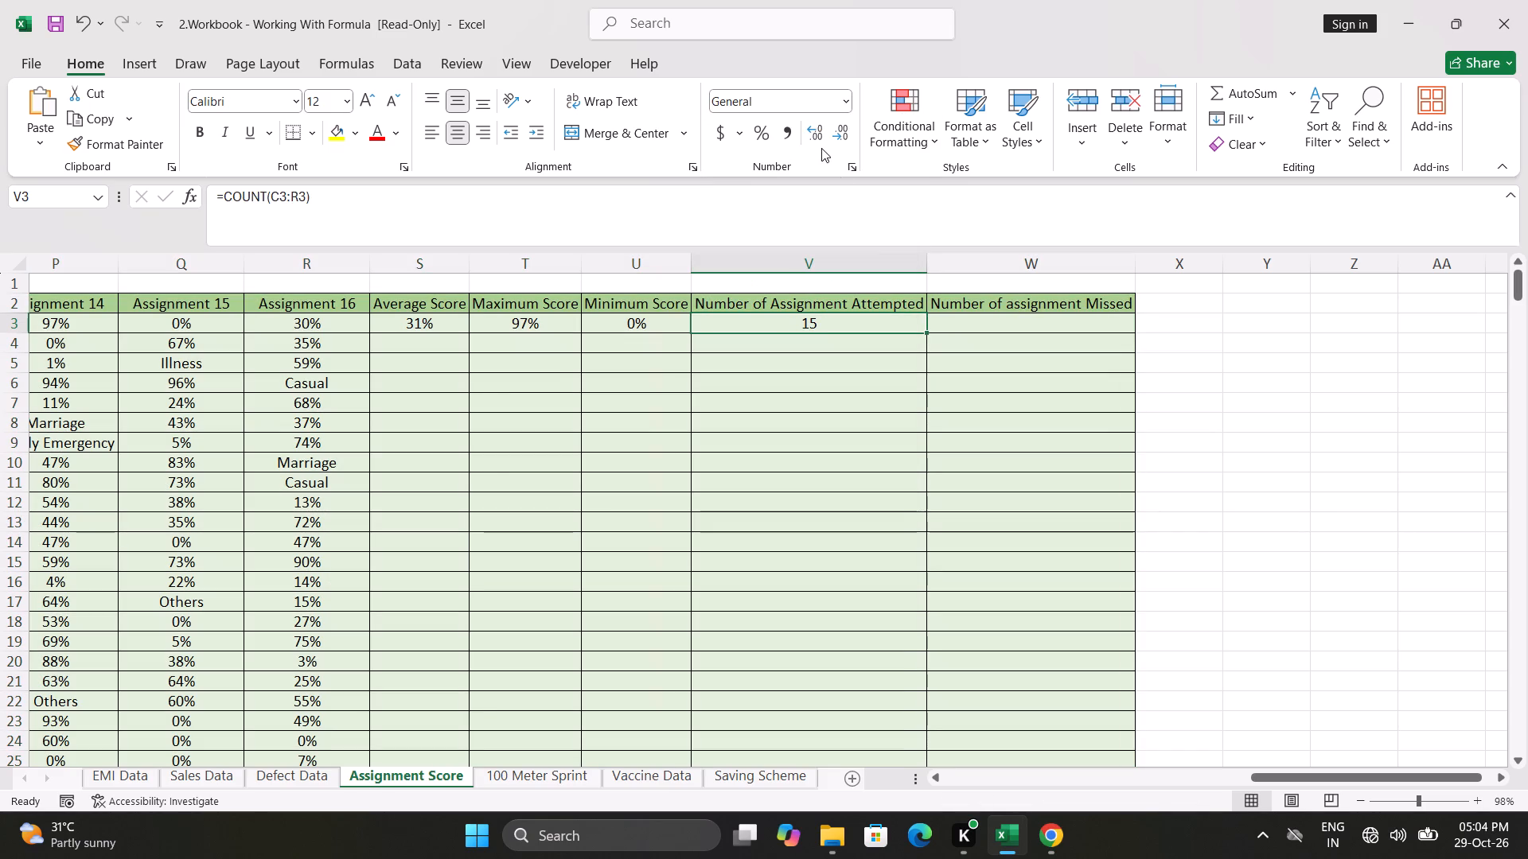
{"action": "left_click", "coordinate": [856, 197]}
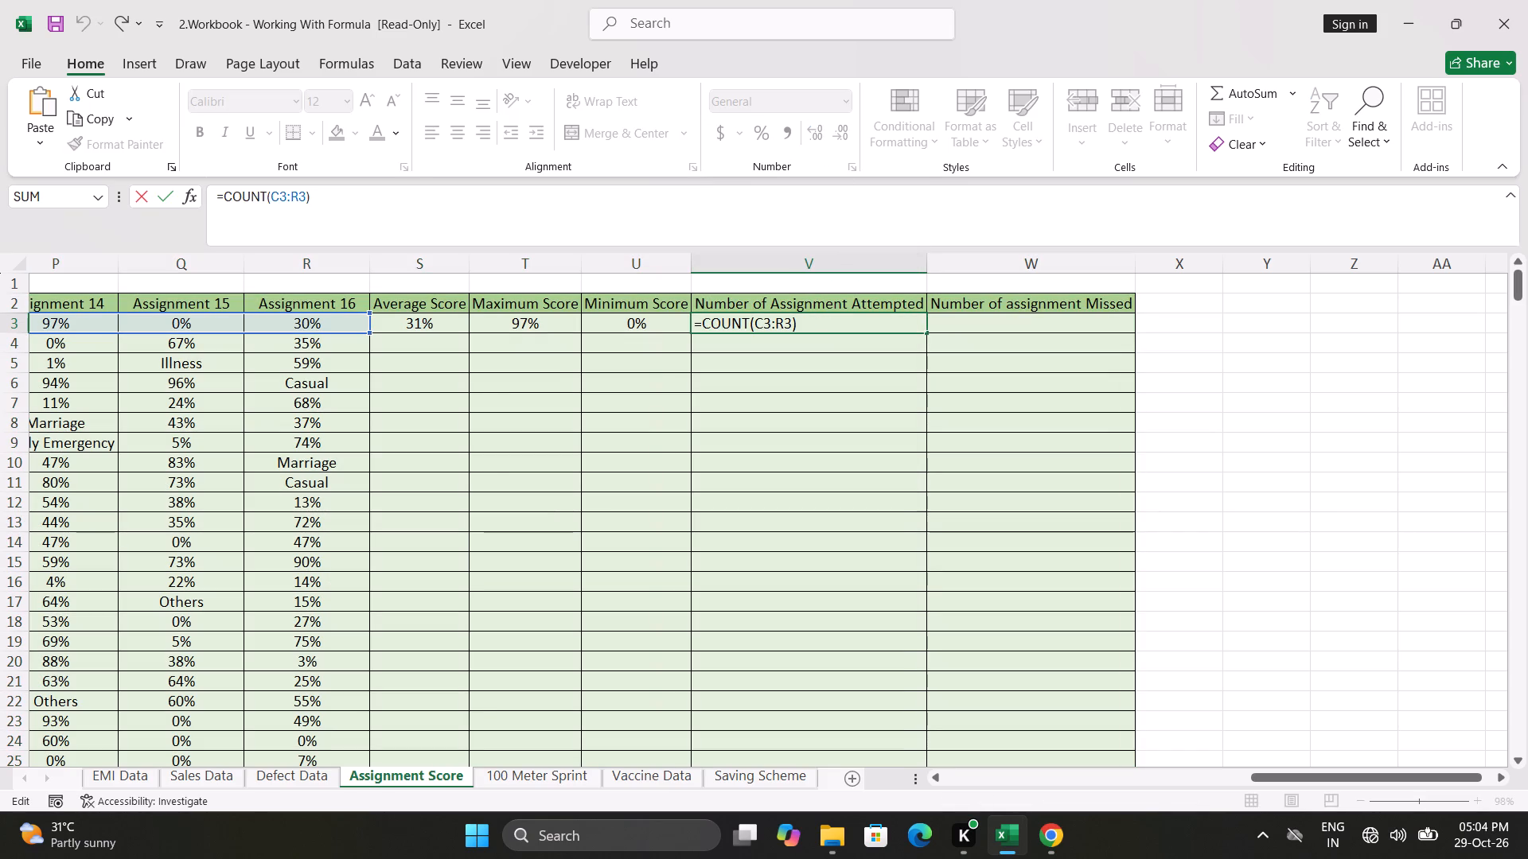
{"action": "left_click", "coordinate": [848, 210]}
{"action": "left_click", "coordinate": [878, 372]}
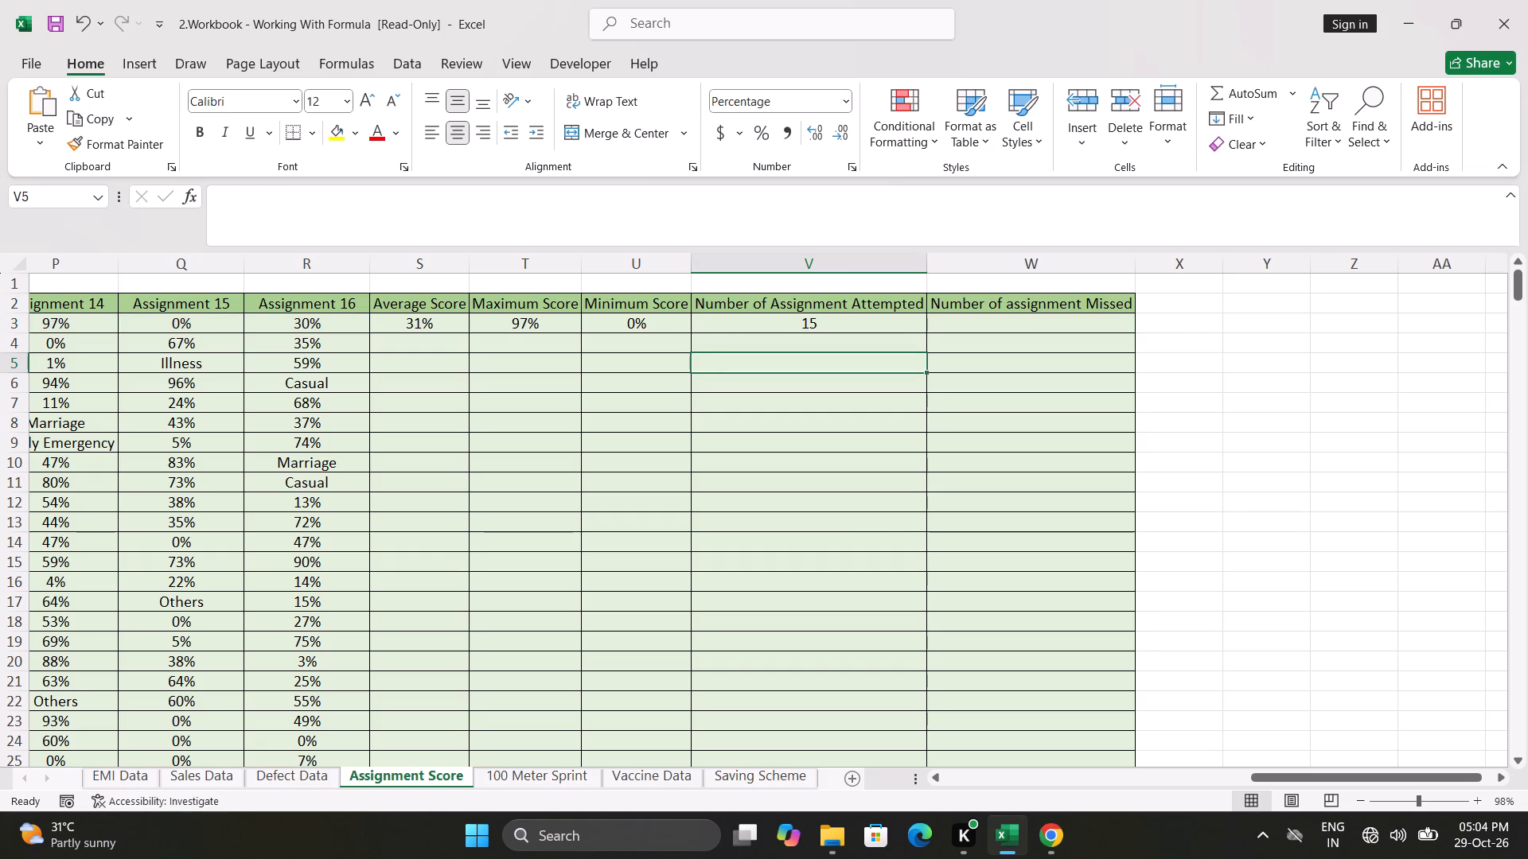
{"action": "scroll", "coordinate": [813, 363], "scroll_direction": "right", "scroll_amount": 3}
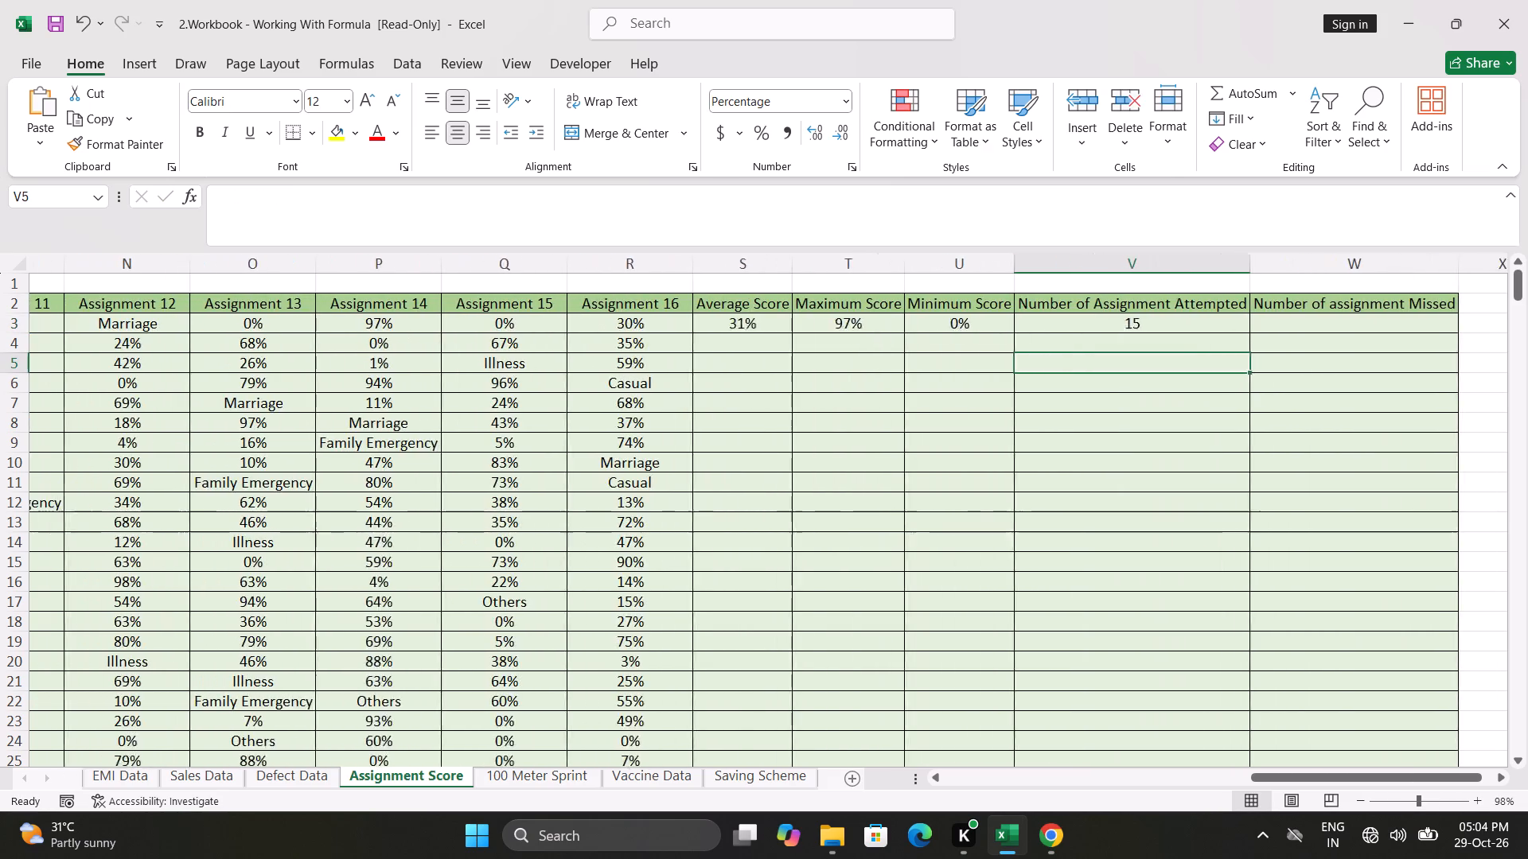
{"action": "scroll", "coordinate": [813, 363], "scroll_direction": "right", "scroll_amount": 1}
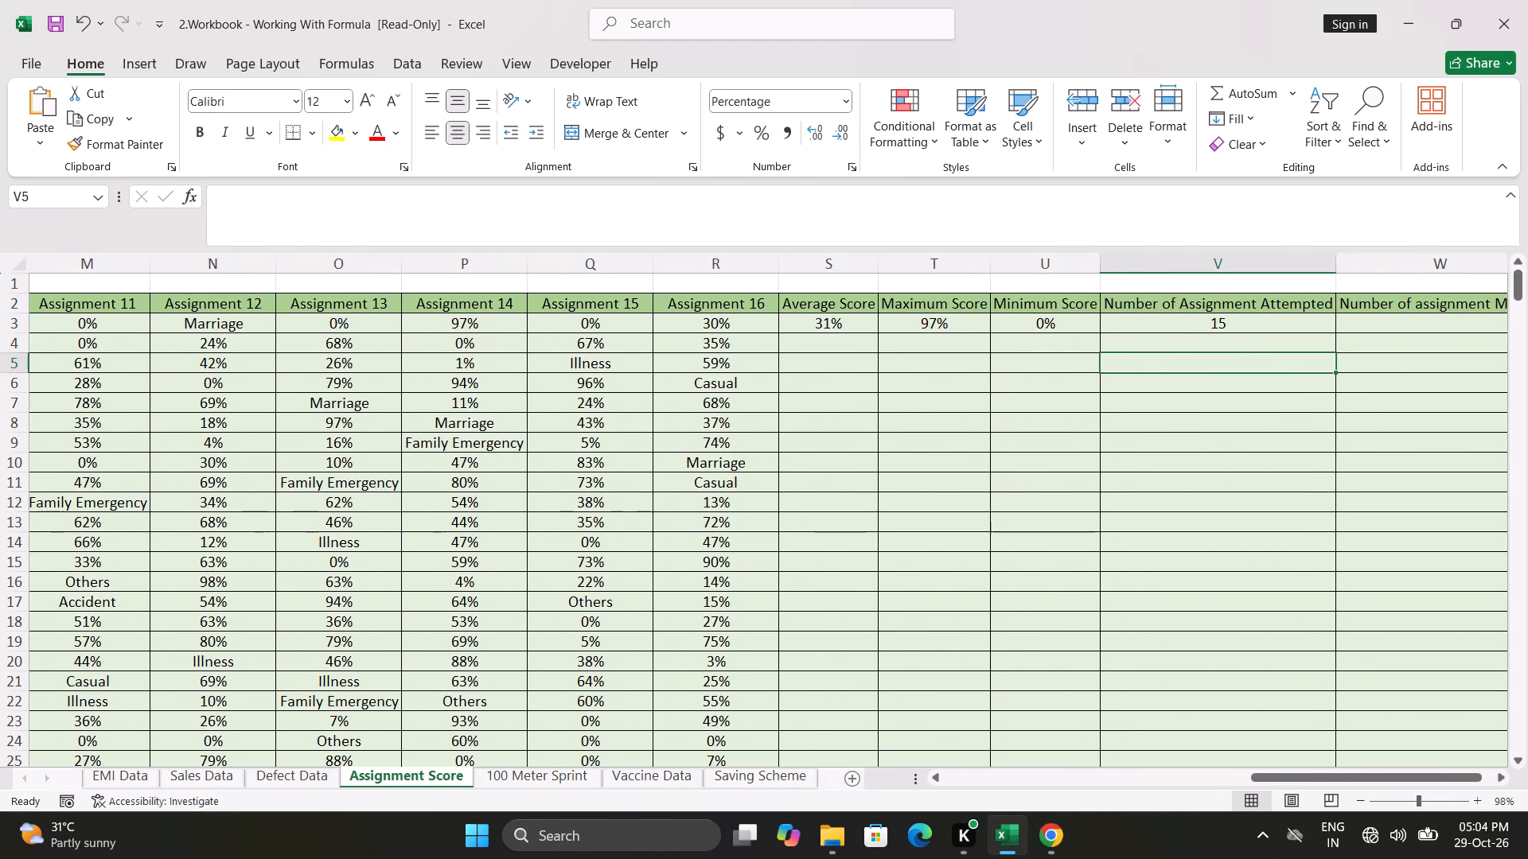
Replace the COUNT function and its C3:R3 argument in V3 with the start of a COUNTIF formula.
{"action": "scroll", "coordinate": [813, 363], "scroll_direction": "right", "scroll_amount": 1}
{"action": "left_click", "coordinate": [1266, 325]}
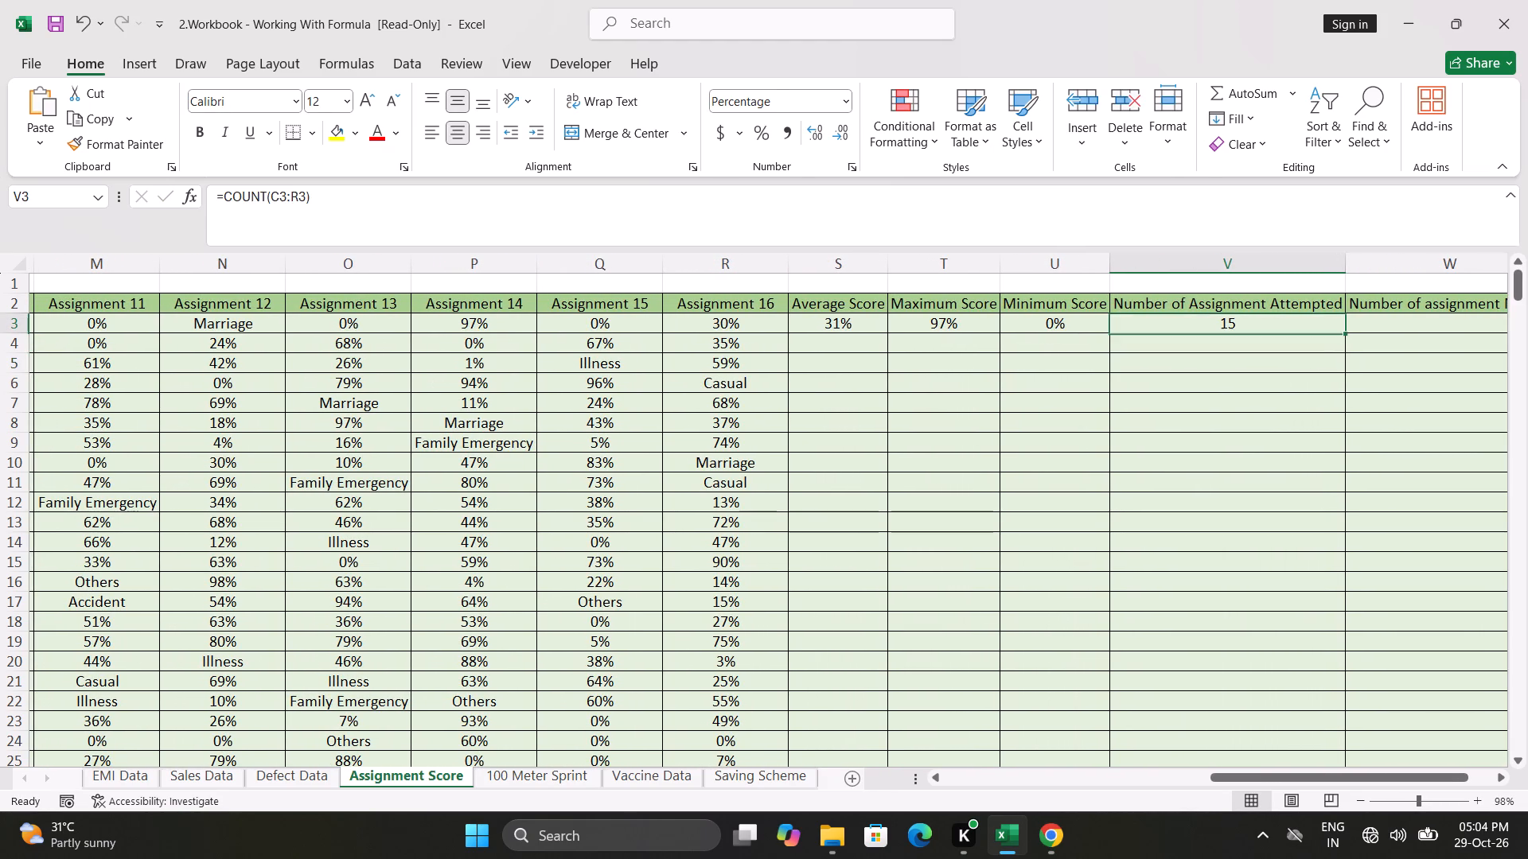
{"action": "left_click", "coordinate": [1266, 325]}
{"action": "double_click", "coordinate": [1266, 325]}
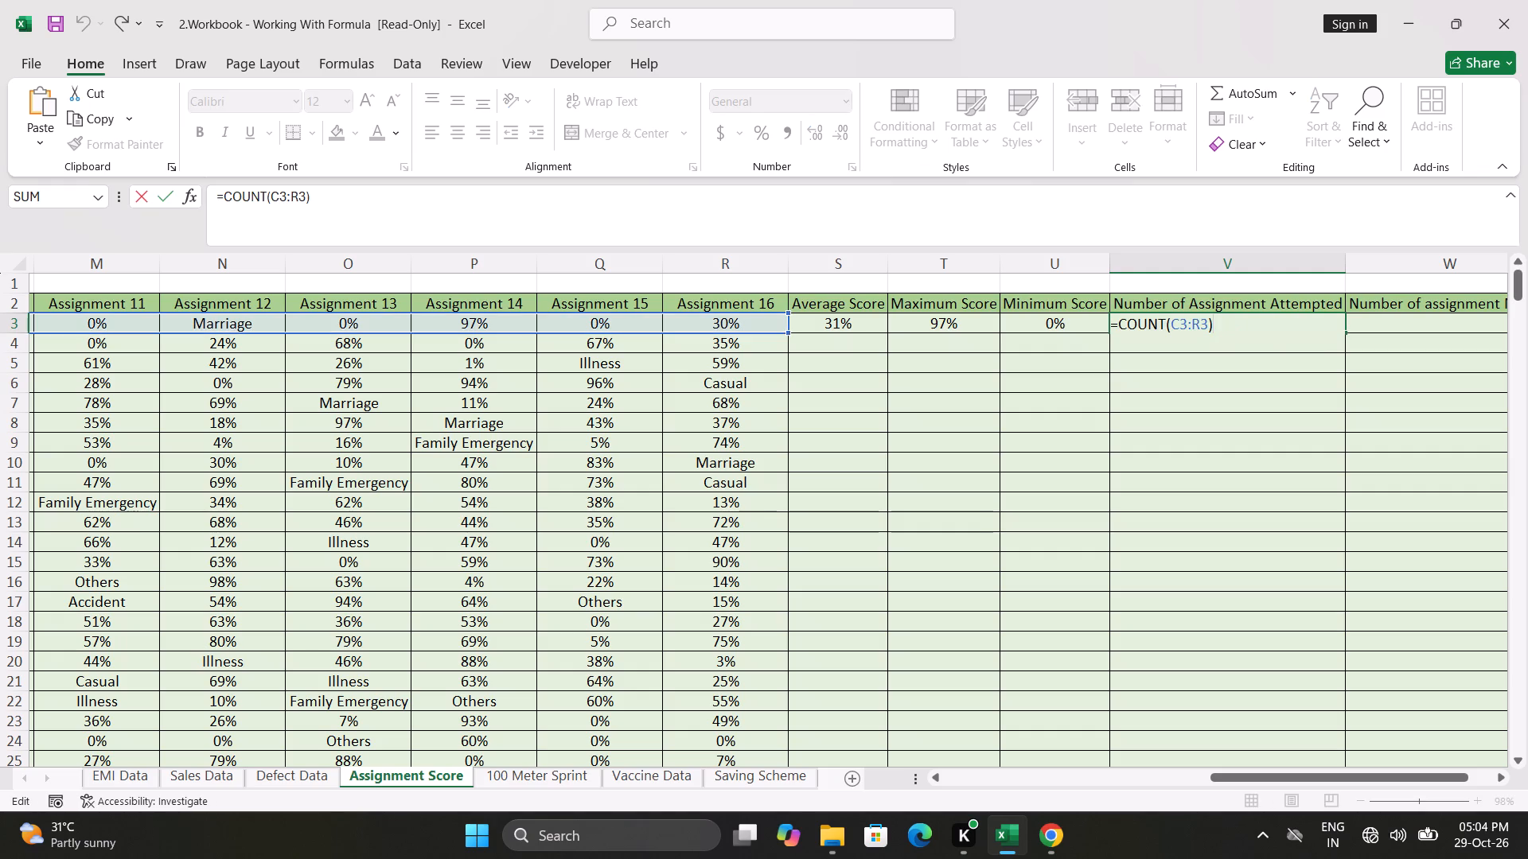
{"action": "key", "text": "BackSpace"}
{"action": "key", "text": "BackSpace"}
{"action": "key", "text": "BackSpace"}
{"action": "key", "text": "BackSpace"}
{"action": "key", "text": "BackSpace"}
{"action": "key", "text": "BackSpace"}
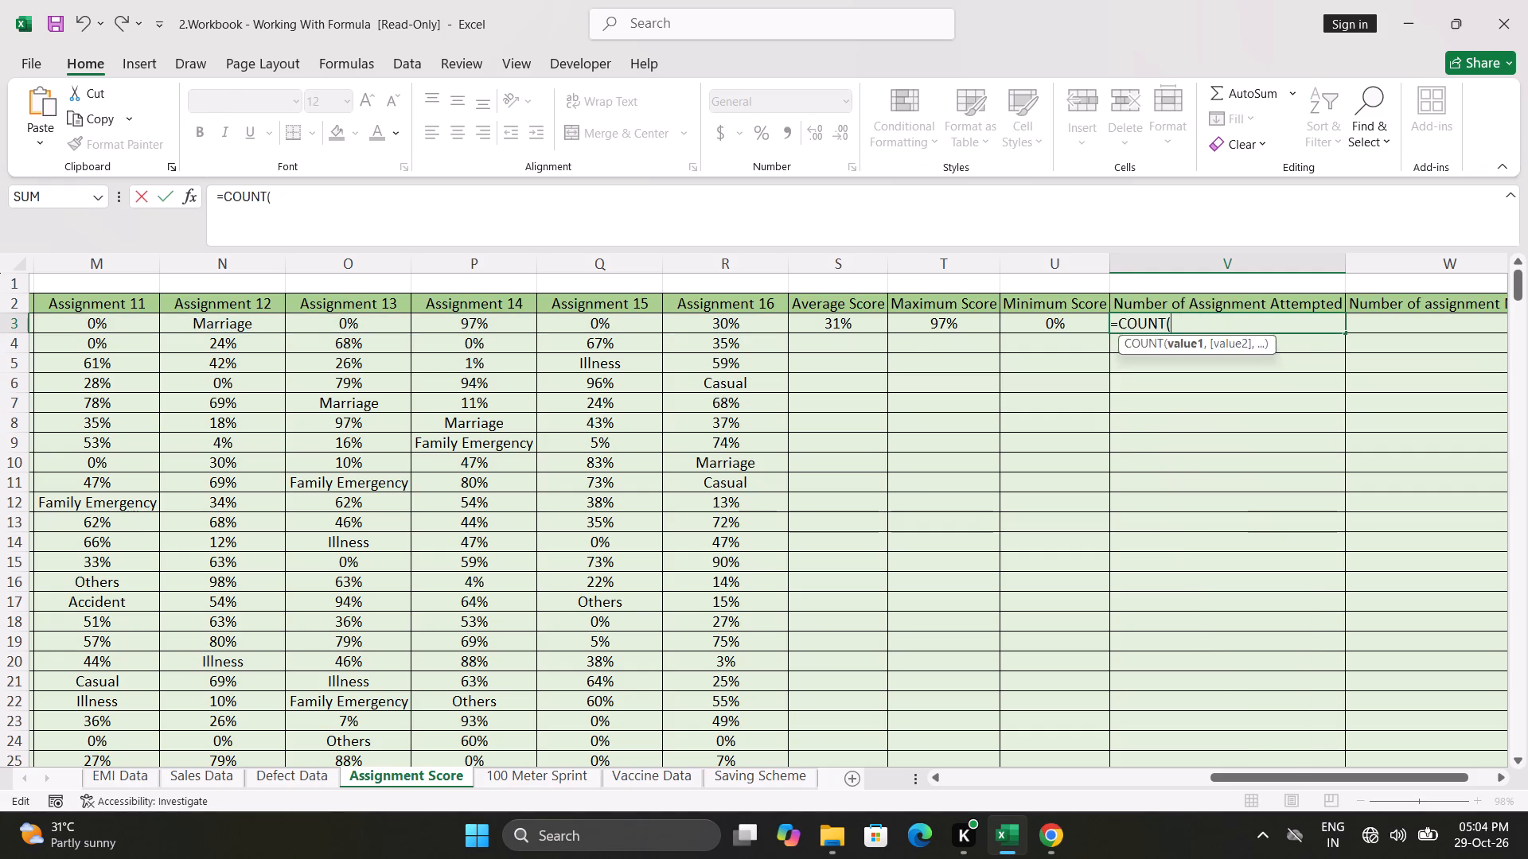
{"action": "key", "text": "BackSpace"}
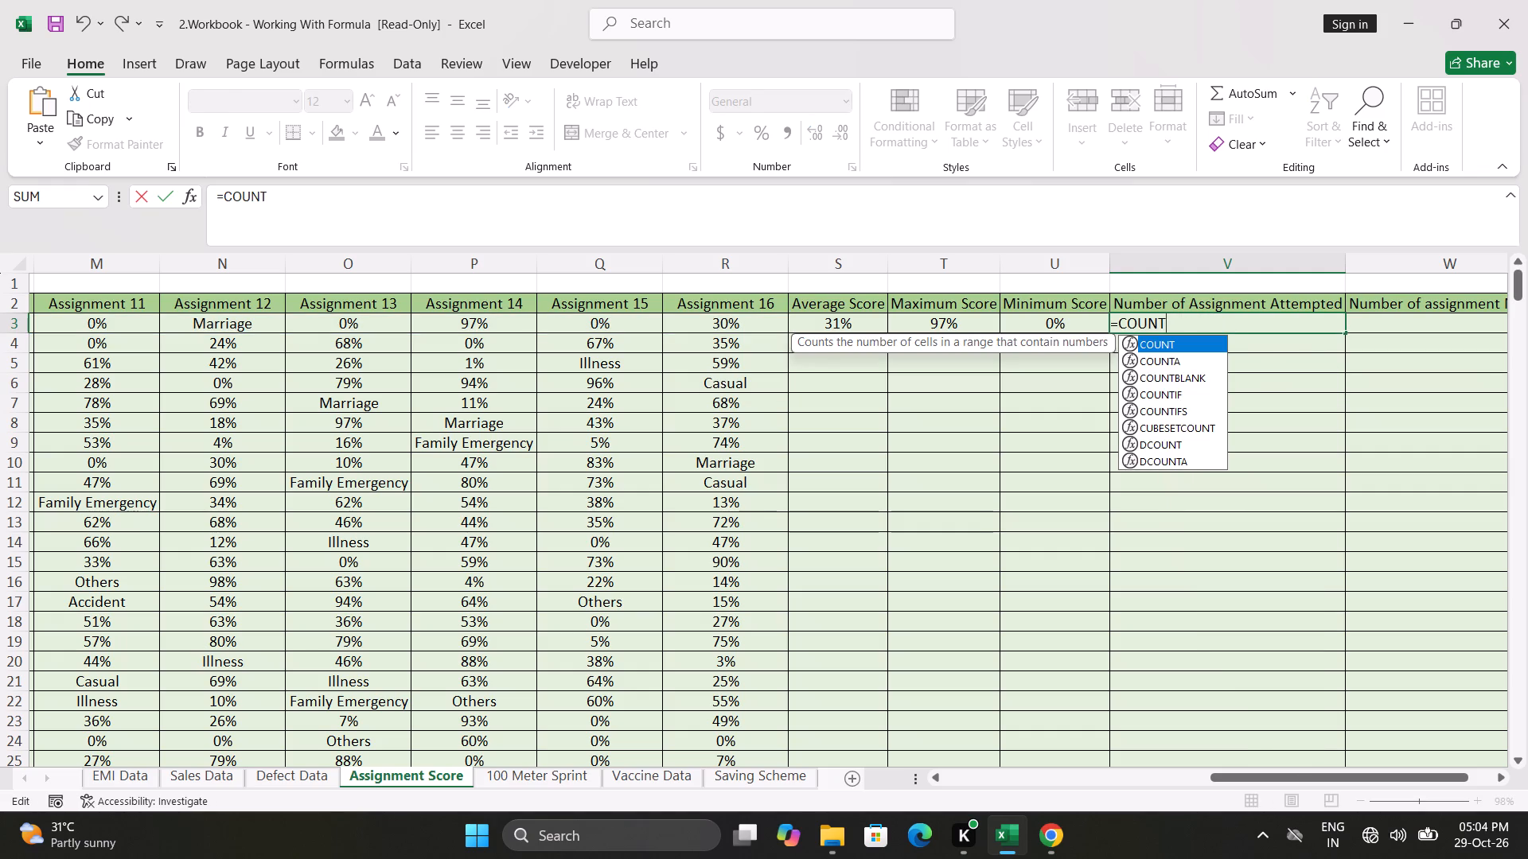
{"action": "type", "text": "if"}
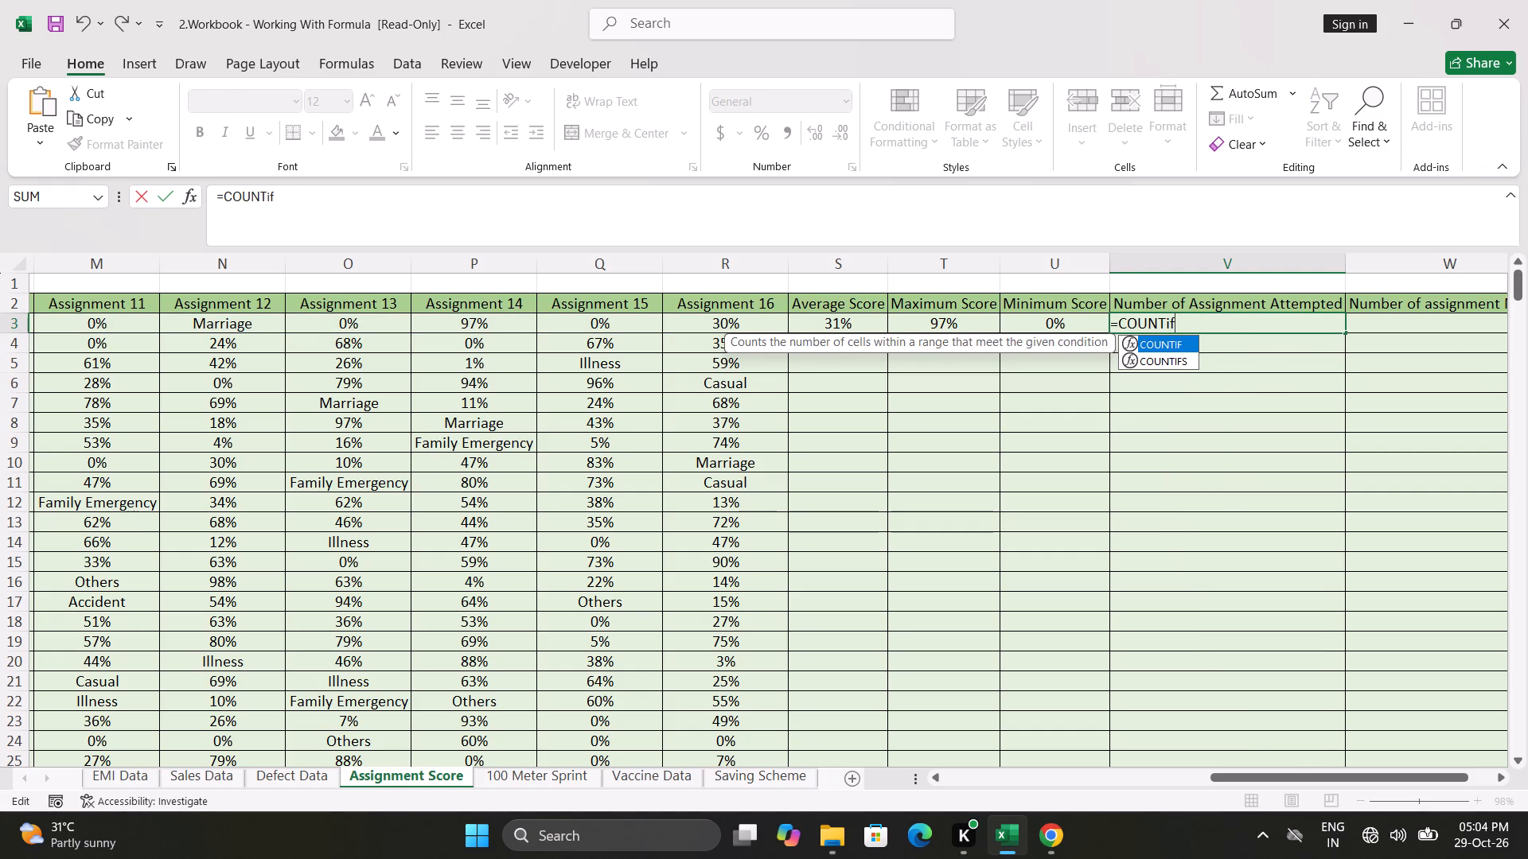
{"action": "key", "text": "Tab"}
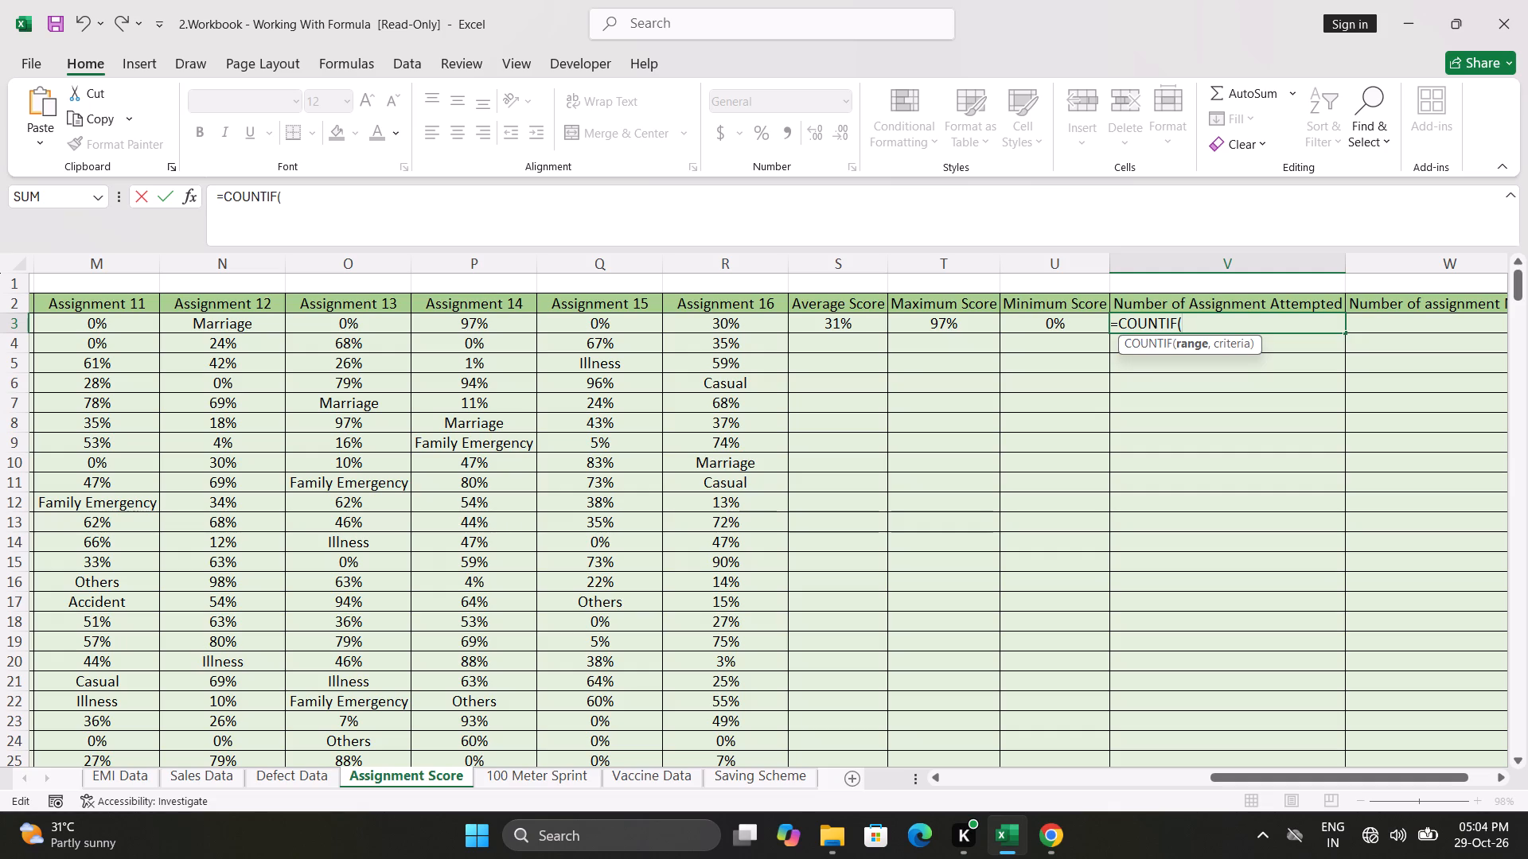
Set the range of the COUNTIF formula in V3 to the first student's assignment scores, C3:R3.
{"action": "left_click", "coordinate": [752, 323]}
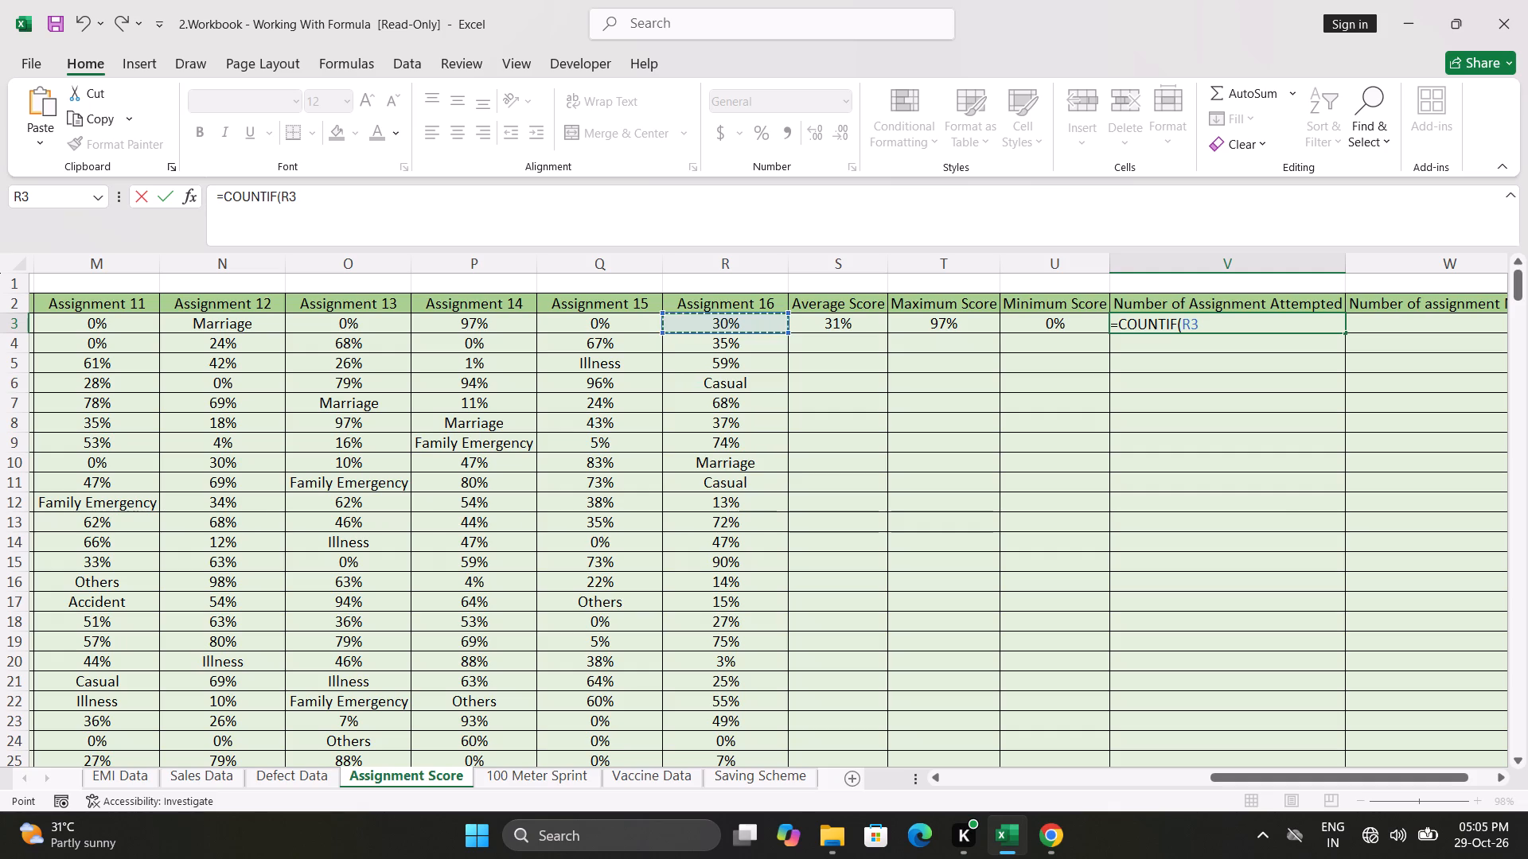
{"action": "key", "text": "ctrl+shift+Left"}
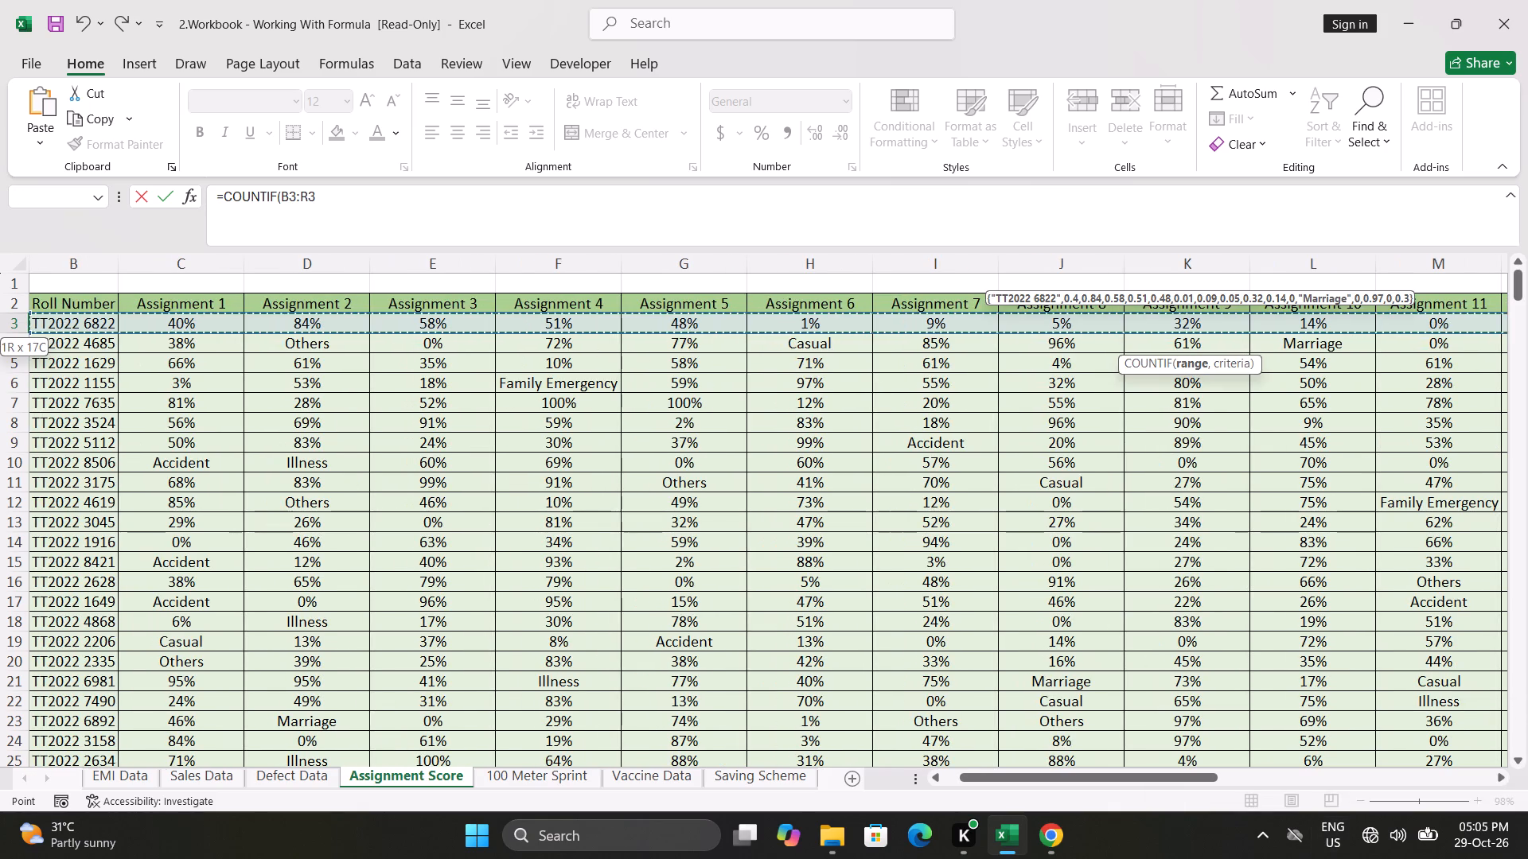
{"action": "key", "text": "shift+Right"}
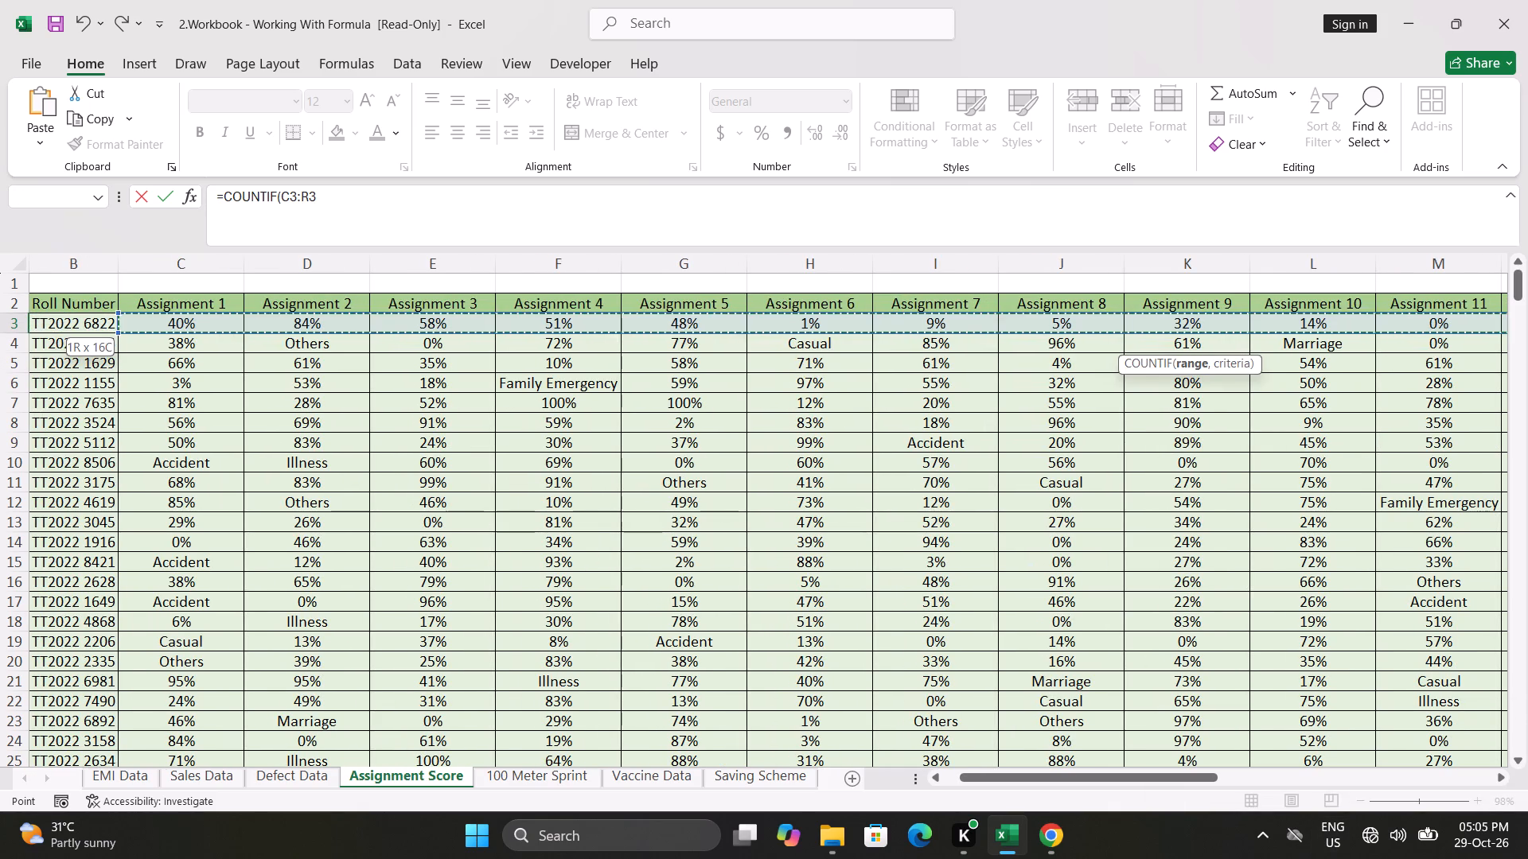
{"action": "scroll", "coordinate": [752, 323], "scroll_direction": "left", "scroll_amount": 6}
{"action": "key", "text": "comma"}
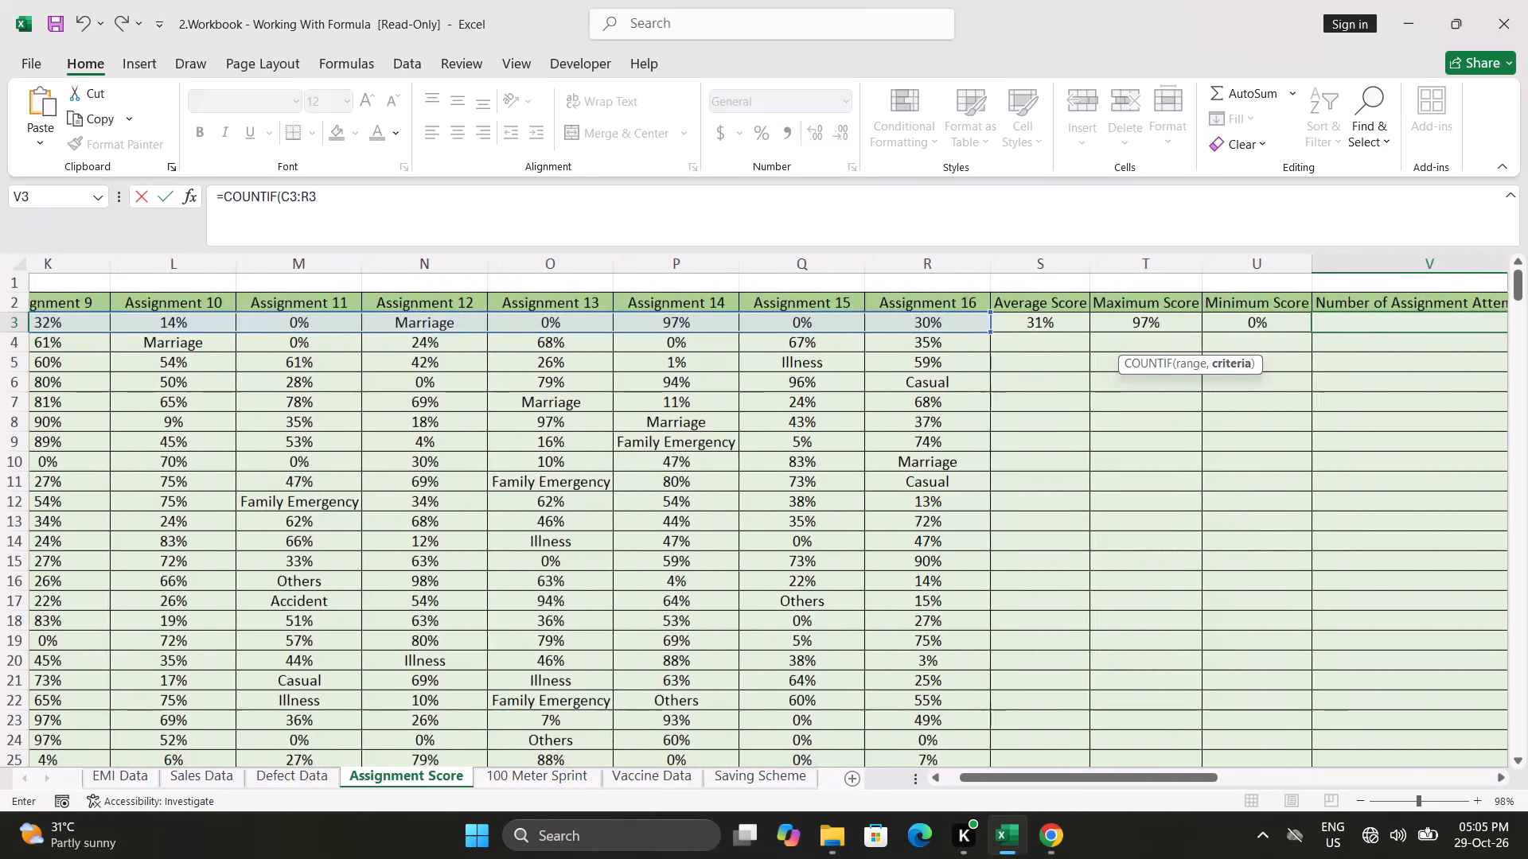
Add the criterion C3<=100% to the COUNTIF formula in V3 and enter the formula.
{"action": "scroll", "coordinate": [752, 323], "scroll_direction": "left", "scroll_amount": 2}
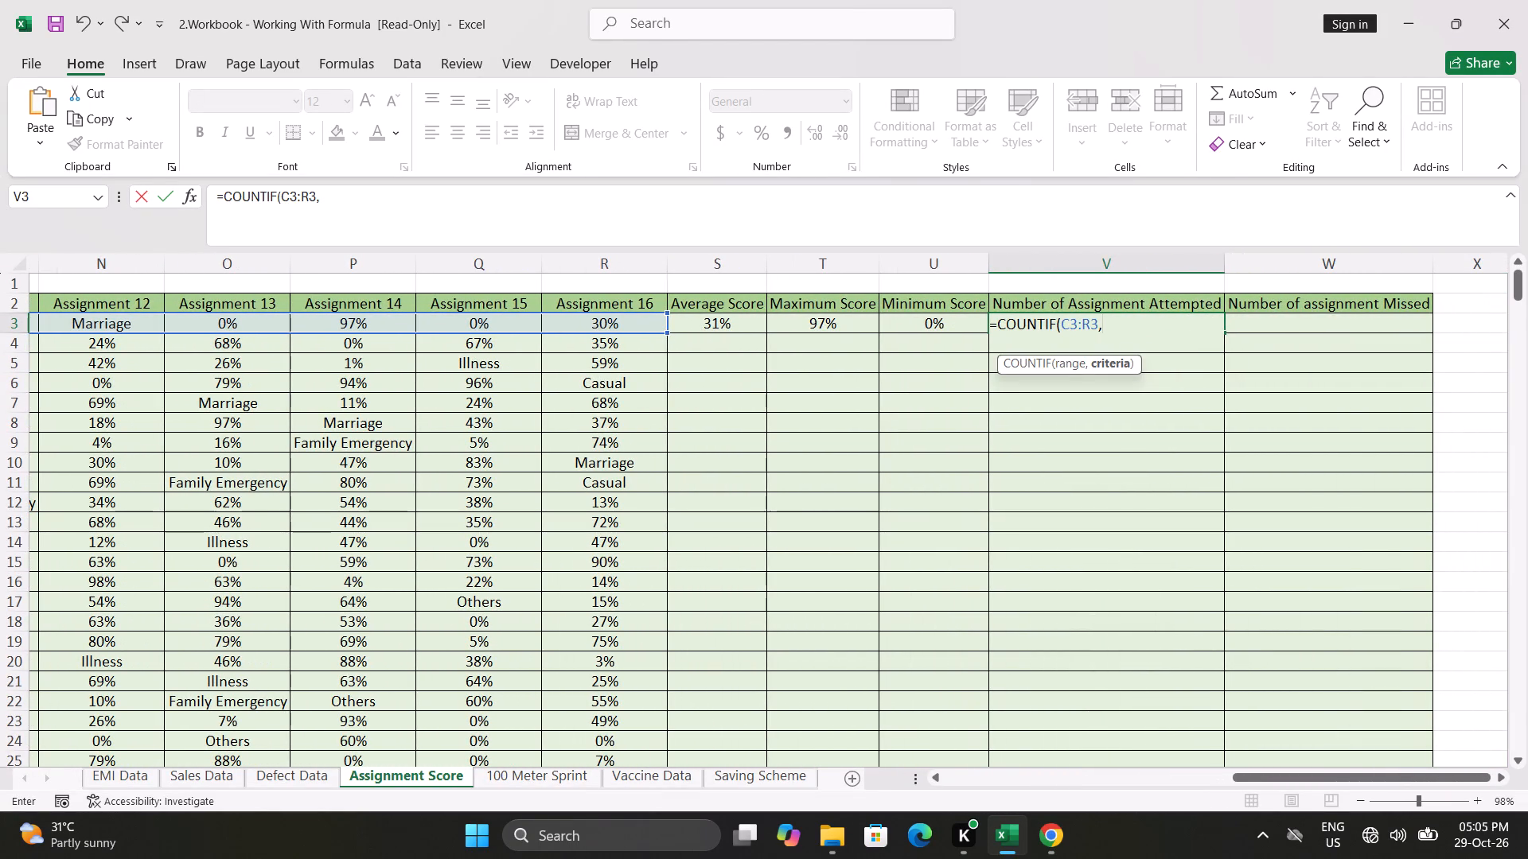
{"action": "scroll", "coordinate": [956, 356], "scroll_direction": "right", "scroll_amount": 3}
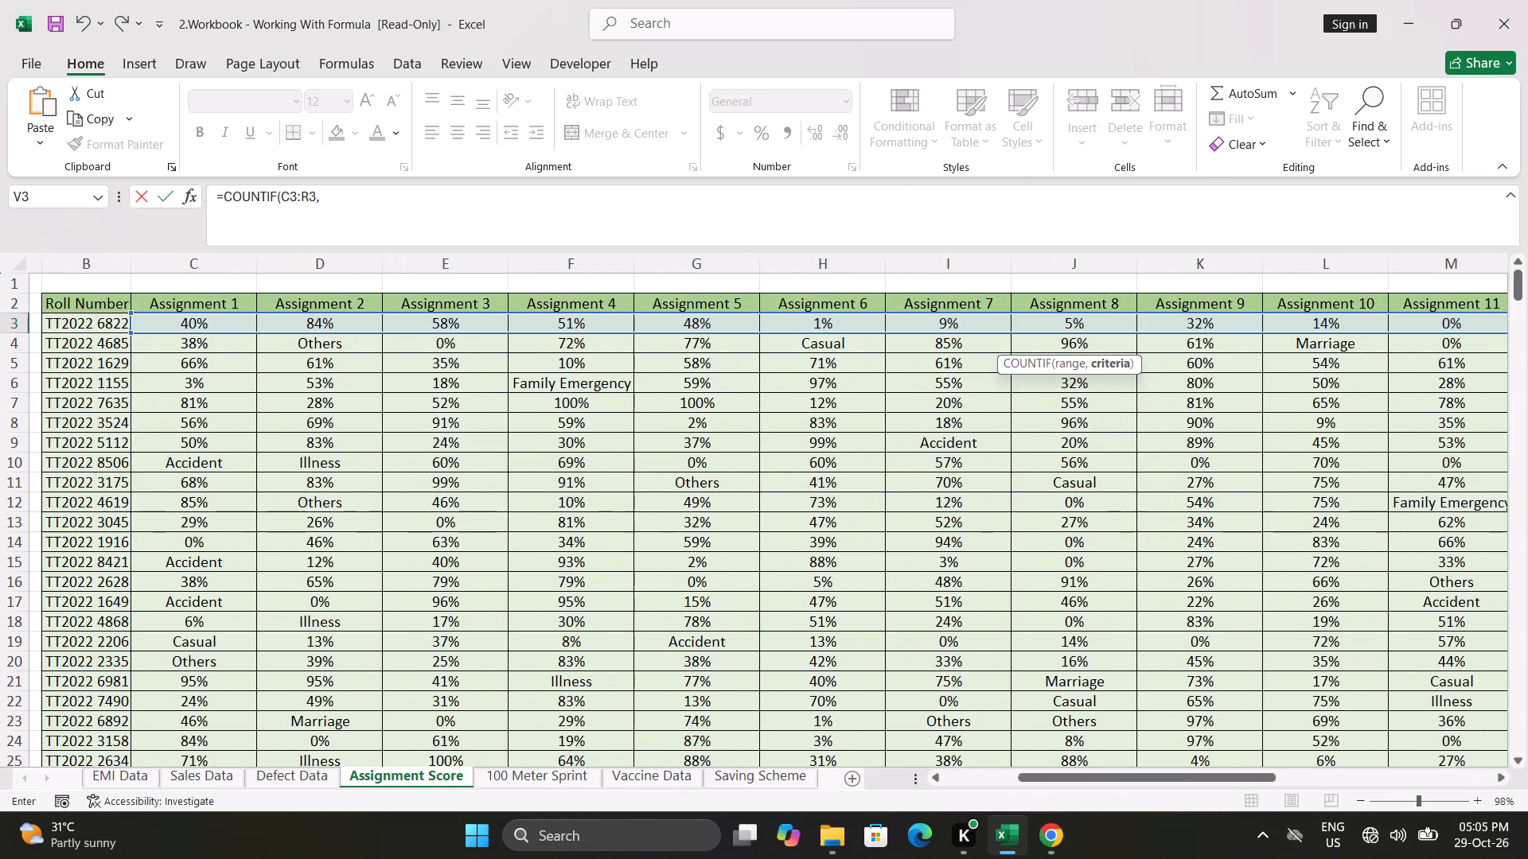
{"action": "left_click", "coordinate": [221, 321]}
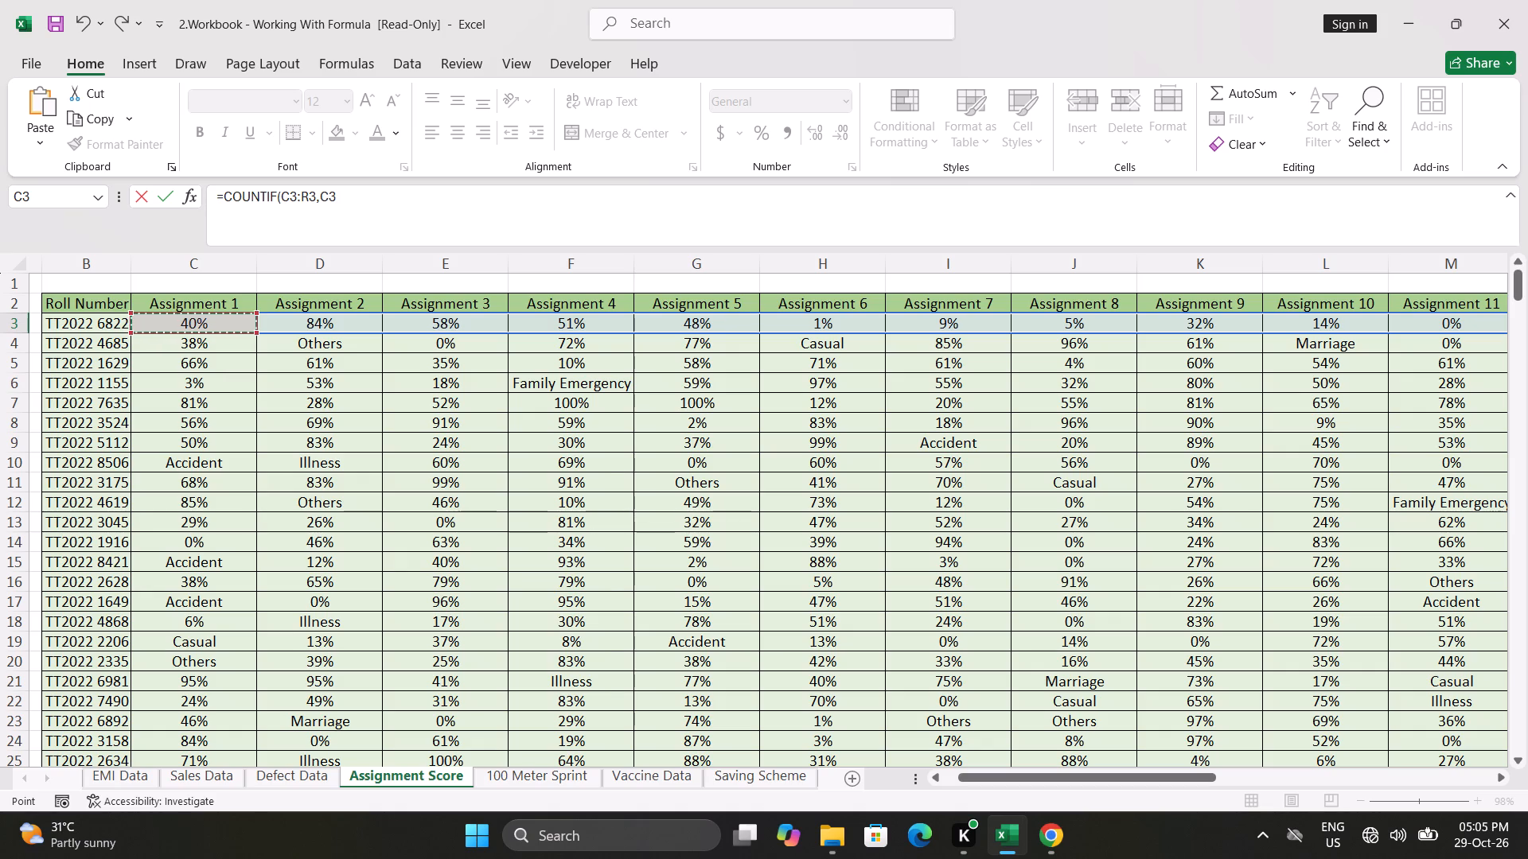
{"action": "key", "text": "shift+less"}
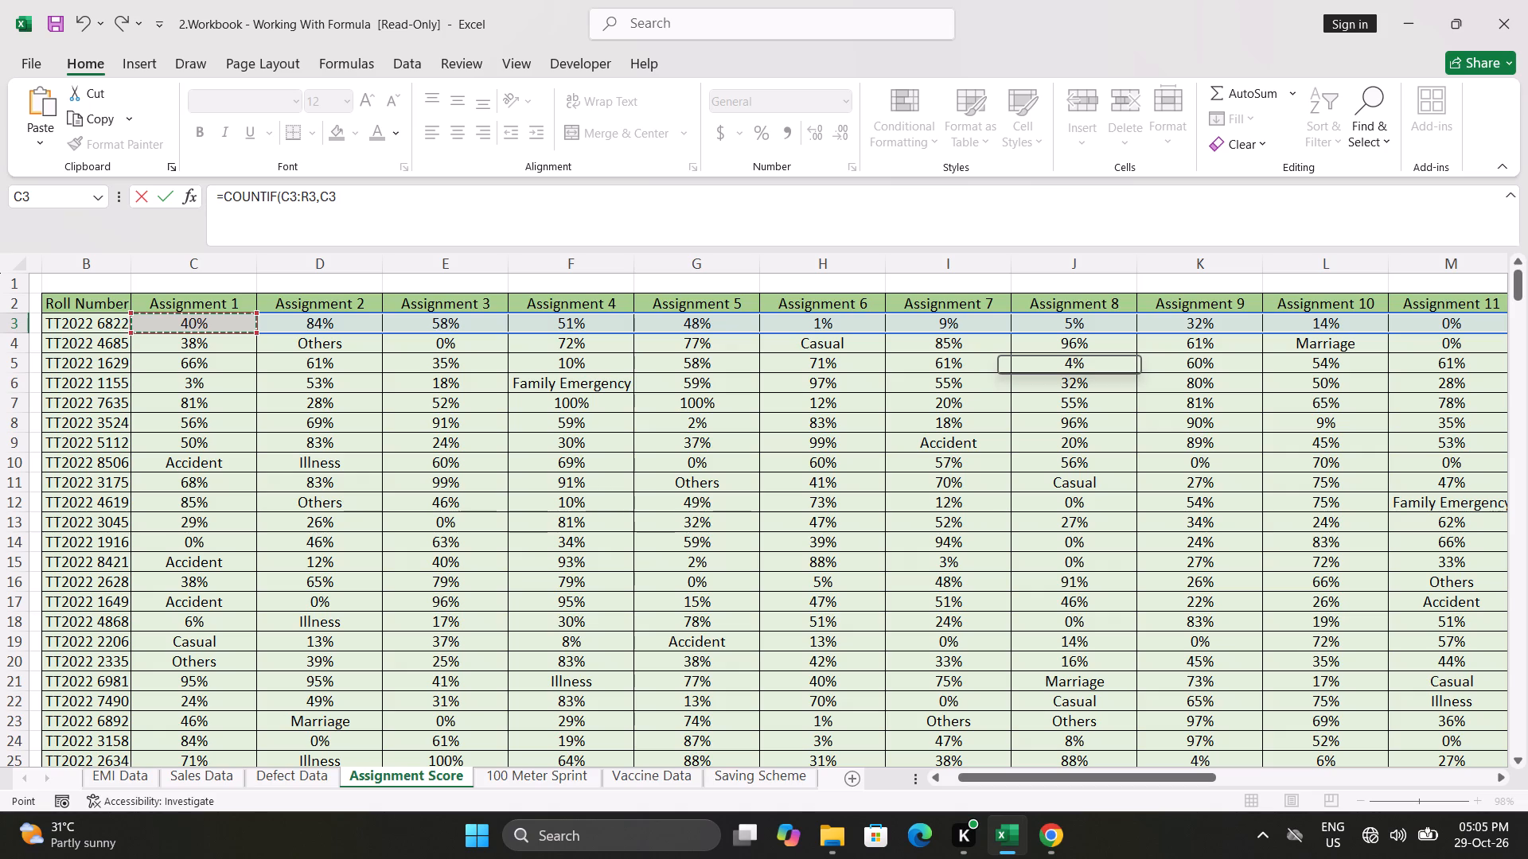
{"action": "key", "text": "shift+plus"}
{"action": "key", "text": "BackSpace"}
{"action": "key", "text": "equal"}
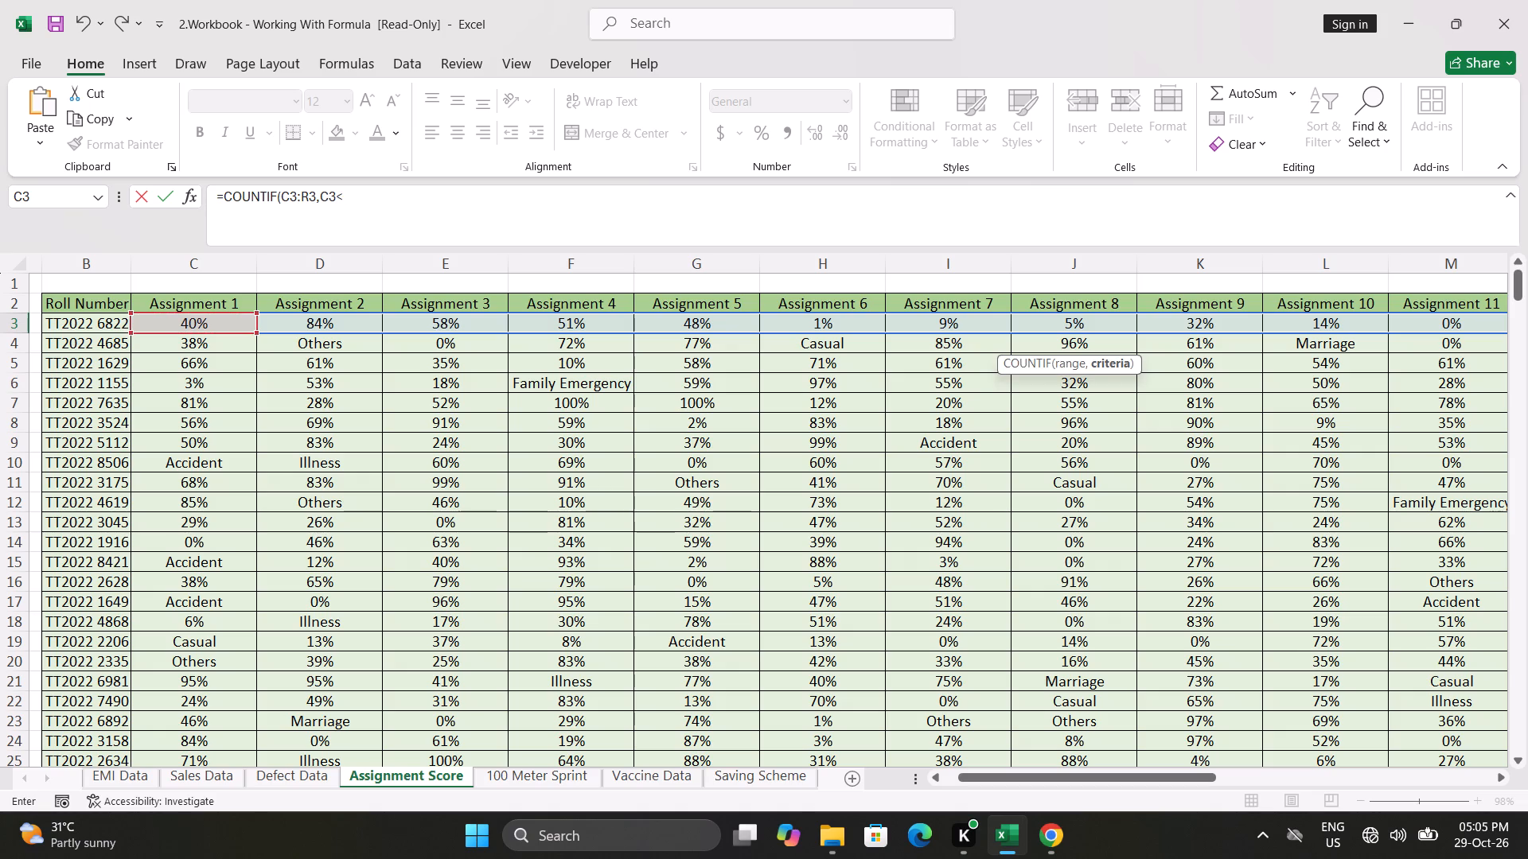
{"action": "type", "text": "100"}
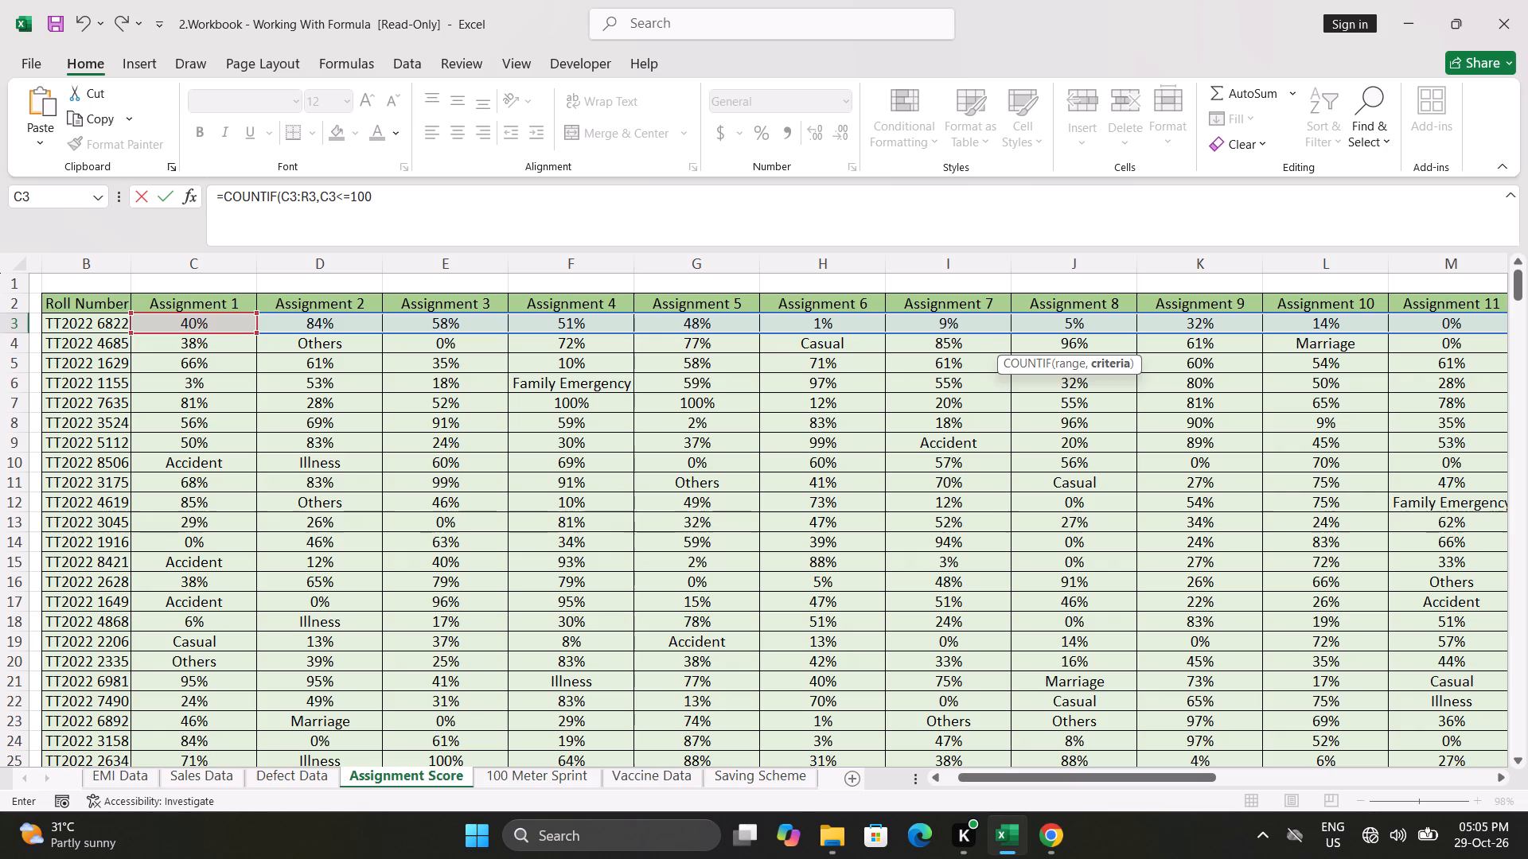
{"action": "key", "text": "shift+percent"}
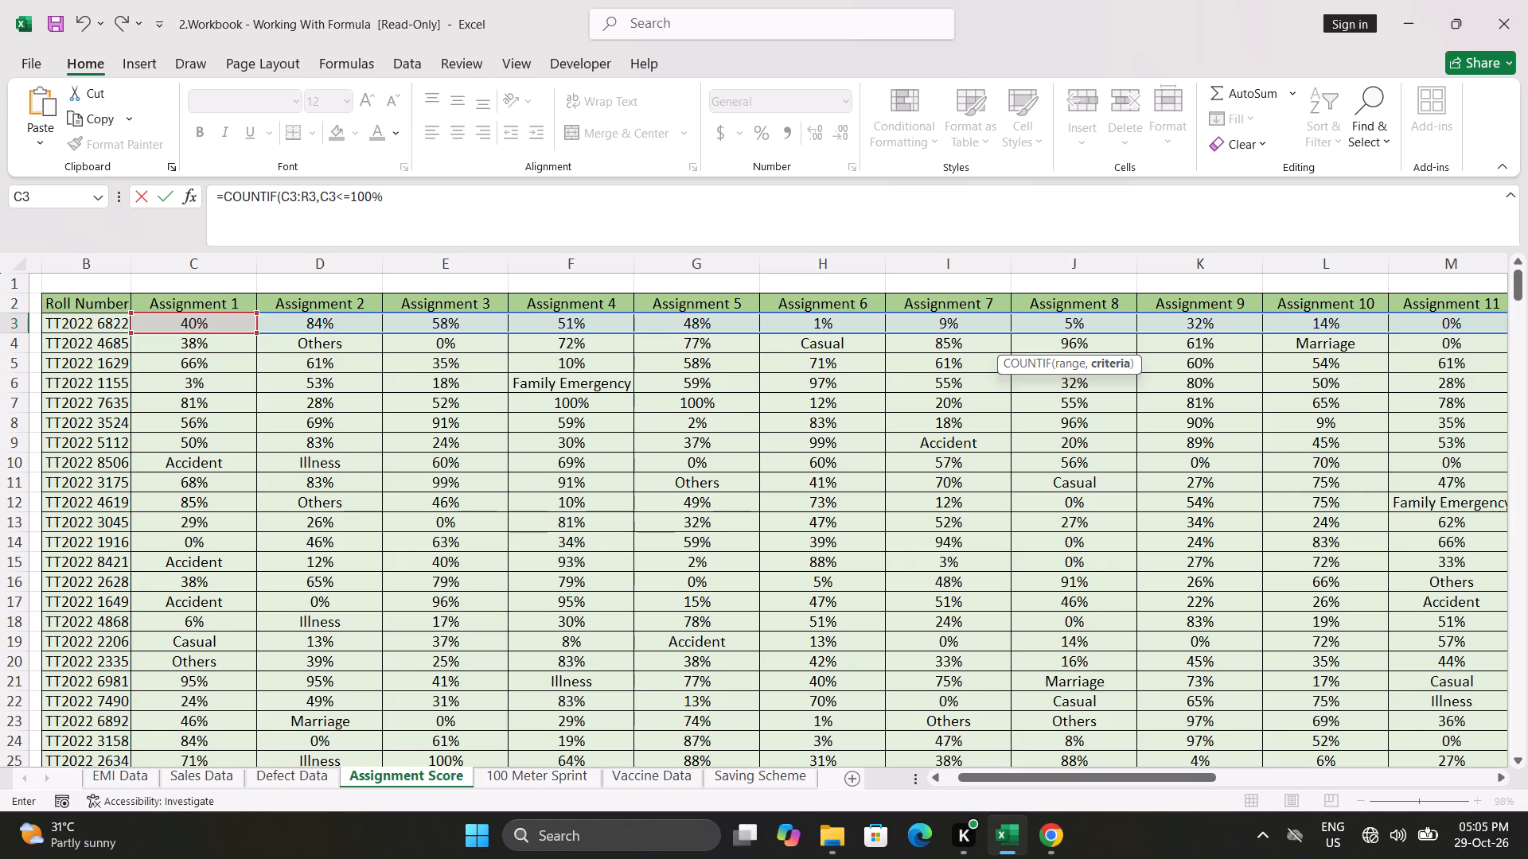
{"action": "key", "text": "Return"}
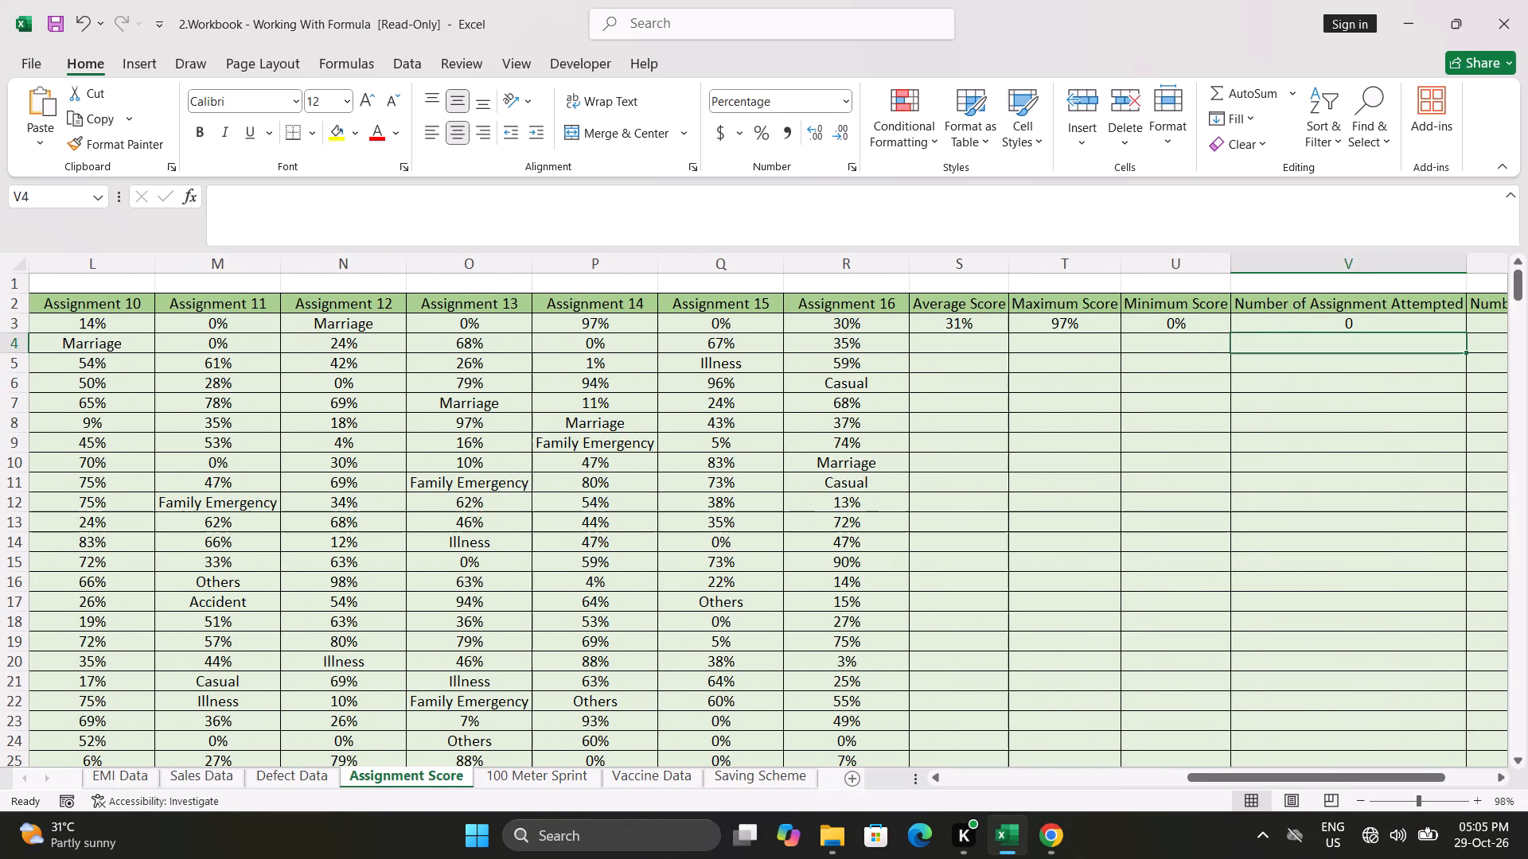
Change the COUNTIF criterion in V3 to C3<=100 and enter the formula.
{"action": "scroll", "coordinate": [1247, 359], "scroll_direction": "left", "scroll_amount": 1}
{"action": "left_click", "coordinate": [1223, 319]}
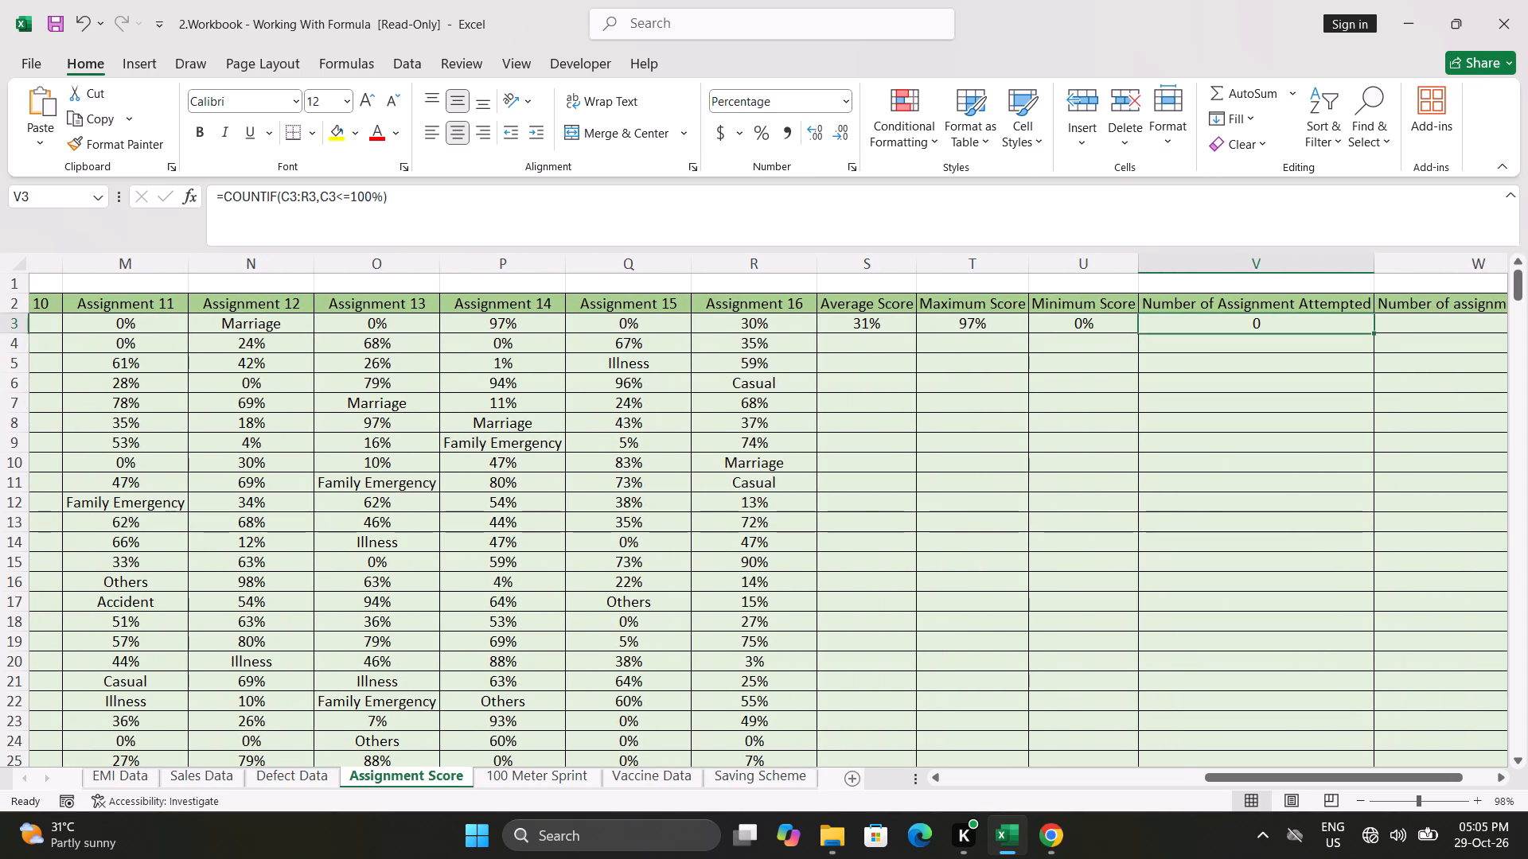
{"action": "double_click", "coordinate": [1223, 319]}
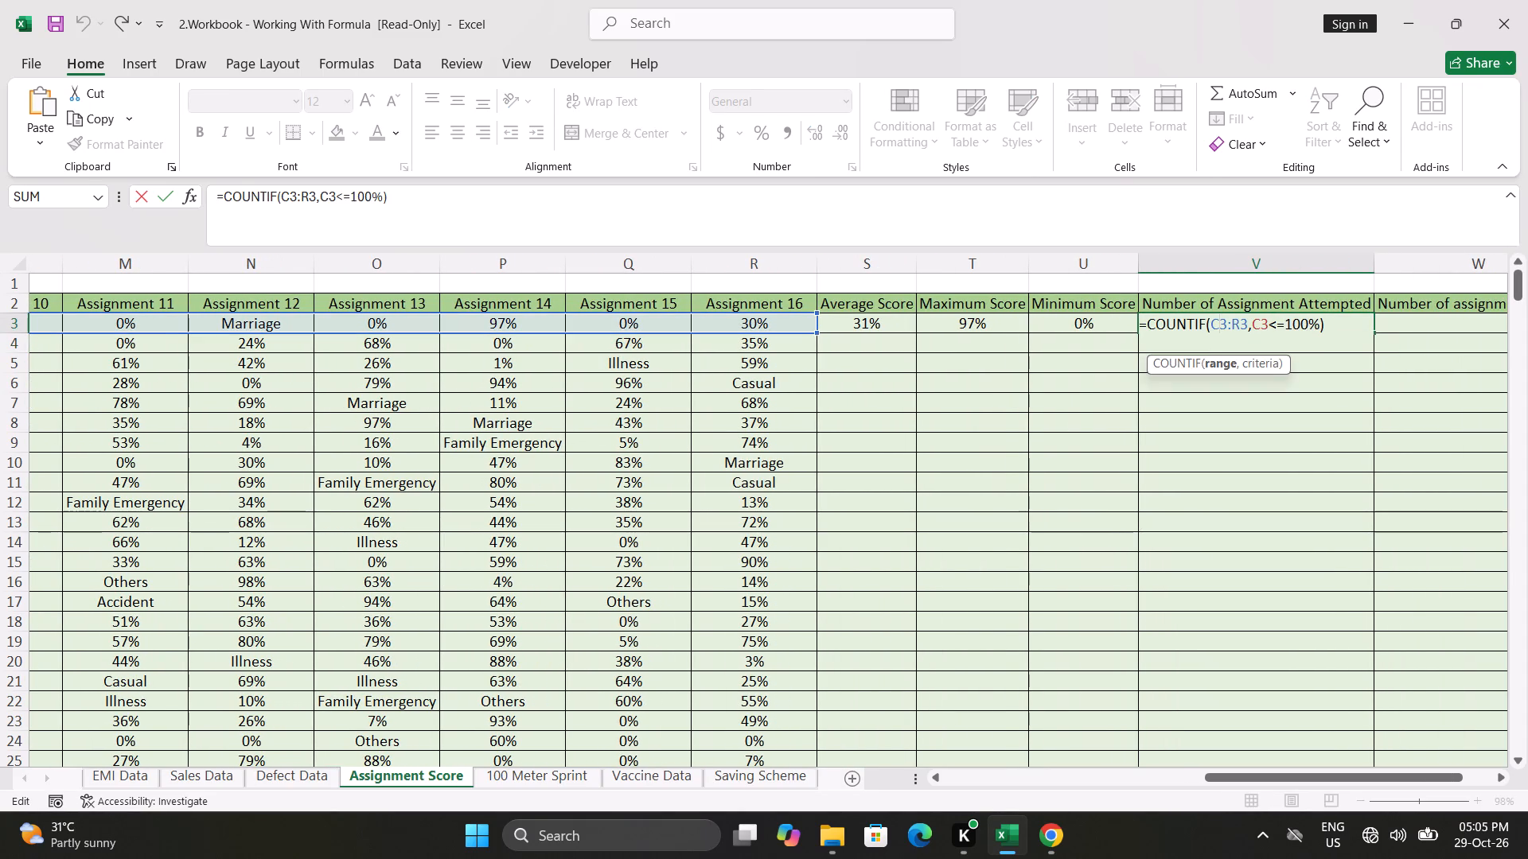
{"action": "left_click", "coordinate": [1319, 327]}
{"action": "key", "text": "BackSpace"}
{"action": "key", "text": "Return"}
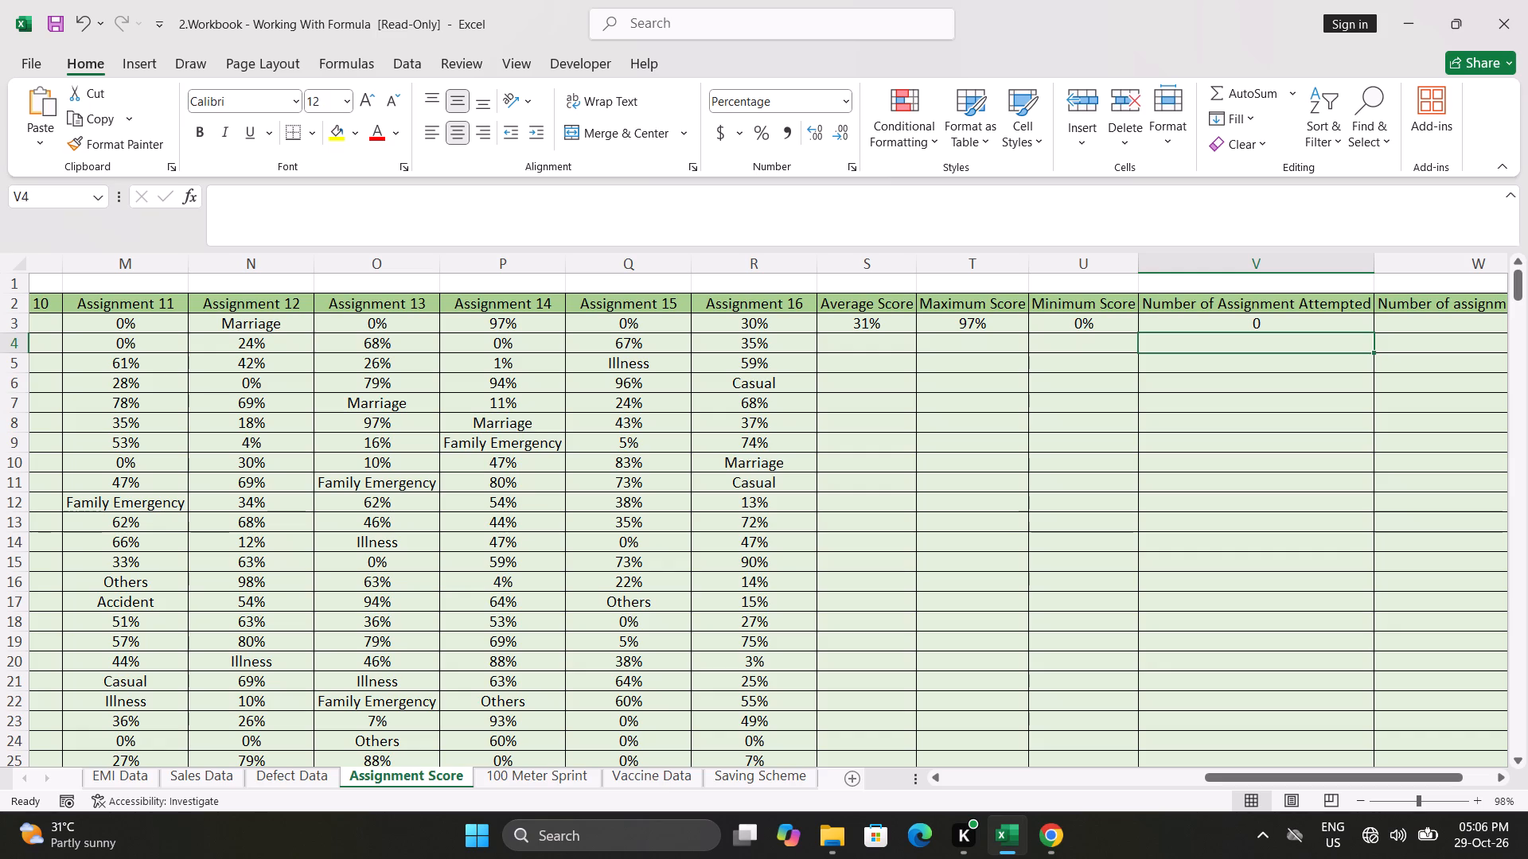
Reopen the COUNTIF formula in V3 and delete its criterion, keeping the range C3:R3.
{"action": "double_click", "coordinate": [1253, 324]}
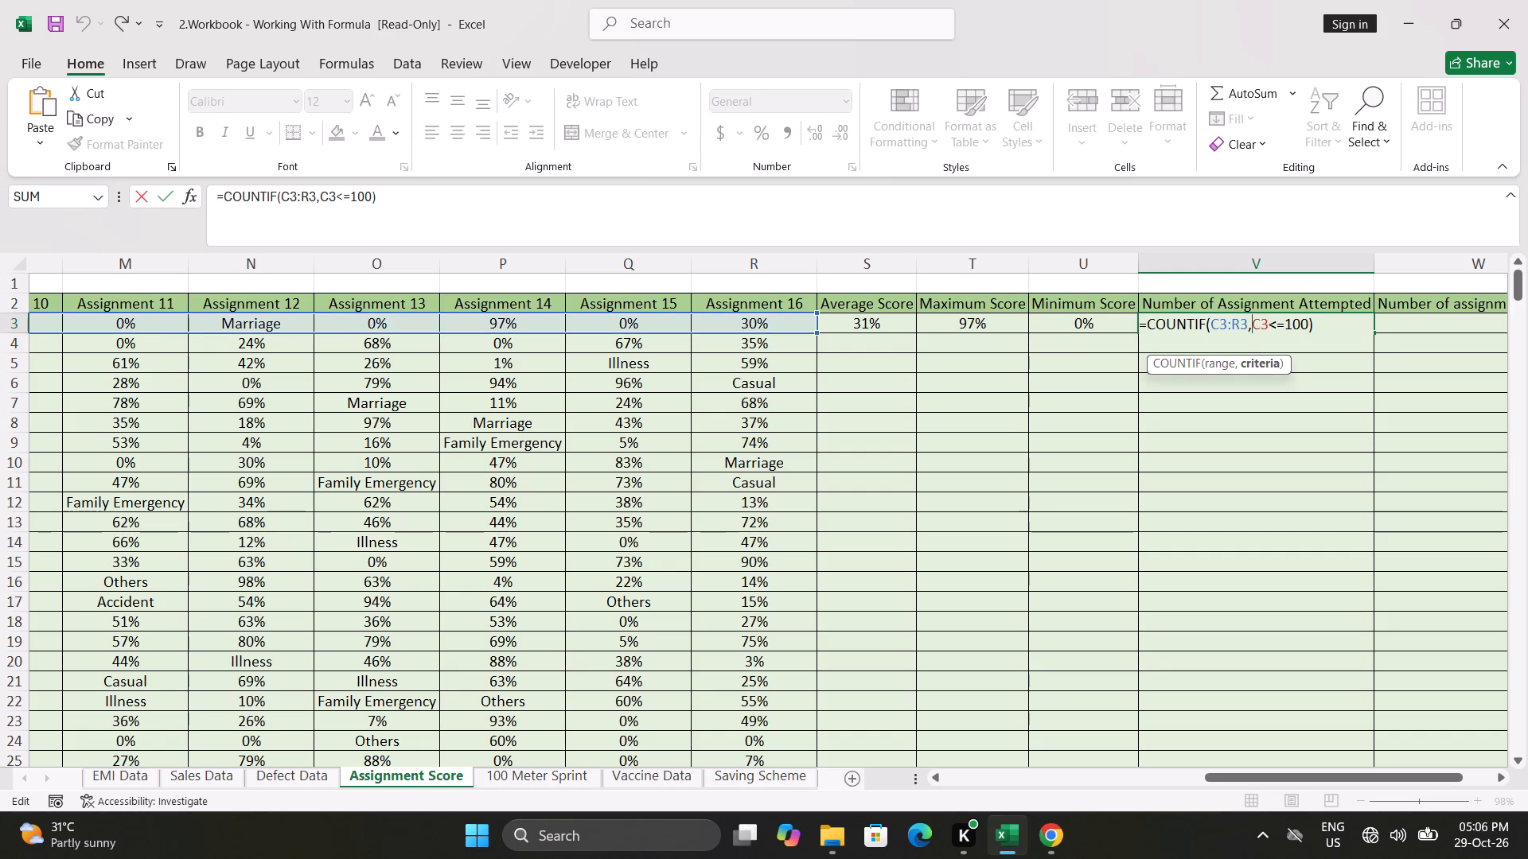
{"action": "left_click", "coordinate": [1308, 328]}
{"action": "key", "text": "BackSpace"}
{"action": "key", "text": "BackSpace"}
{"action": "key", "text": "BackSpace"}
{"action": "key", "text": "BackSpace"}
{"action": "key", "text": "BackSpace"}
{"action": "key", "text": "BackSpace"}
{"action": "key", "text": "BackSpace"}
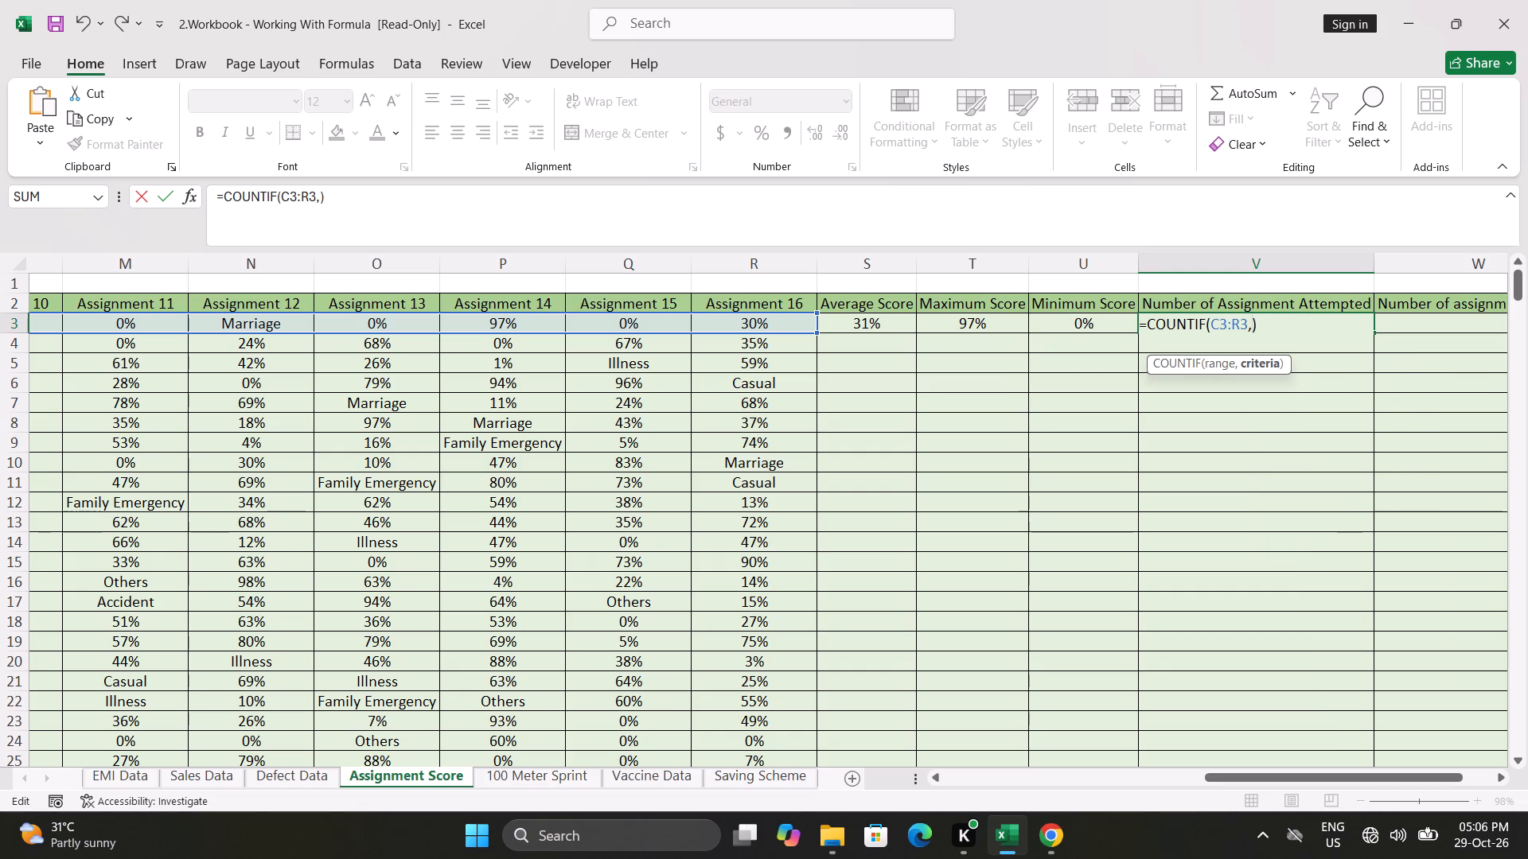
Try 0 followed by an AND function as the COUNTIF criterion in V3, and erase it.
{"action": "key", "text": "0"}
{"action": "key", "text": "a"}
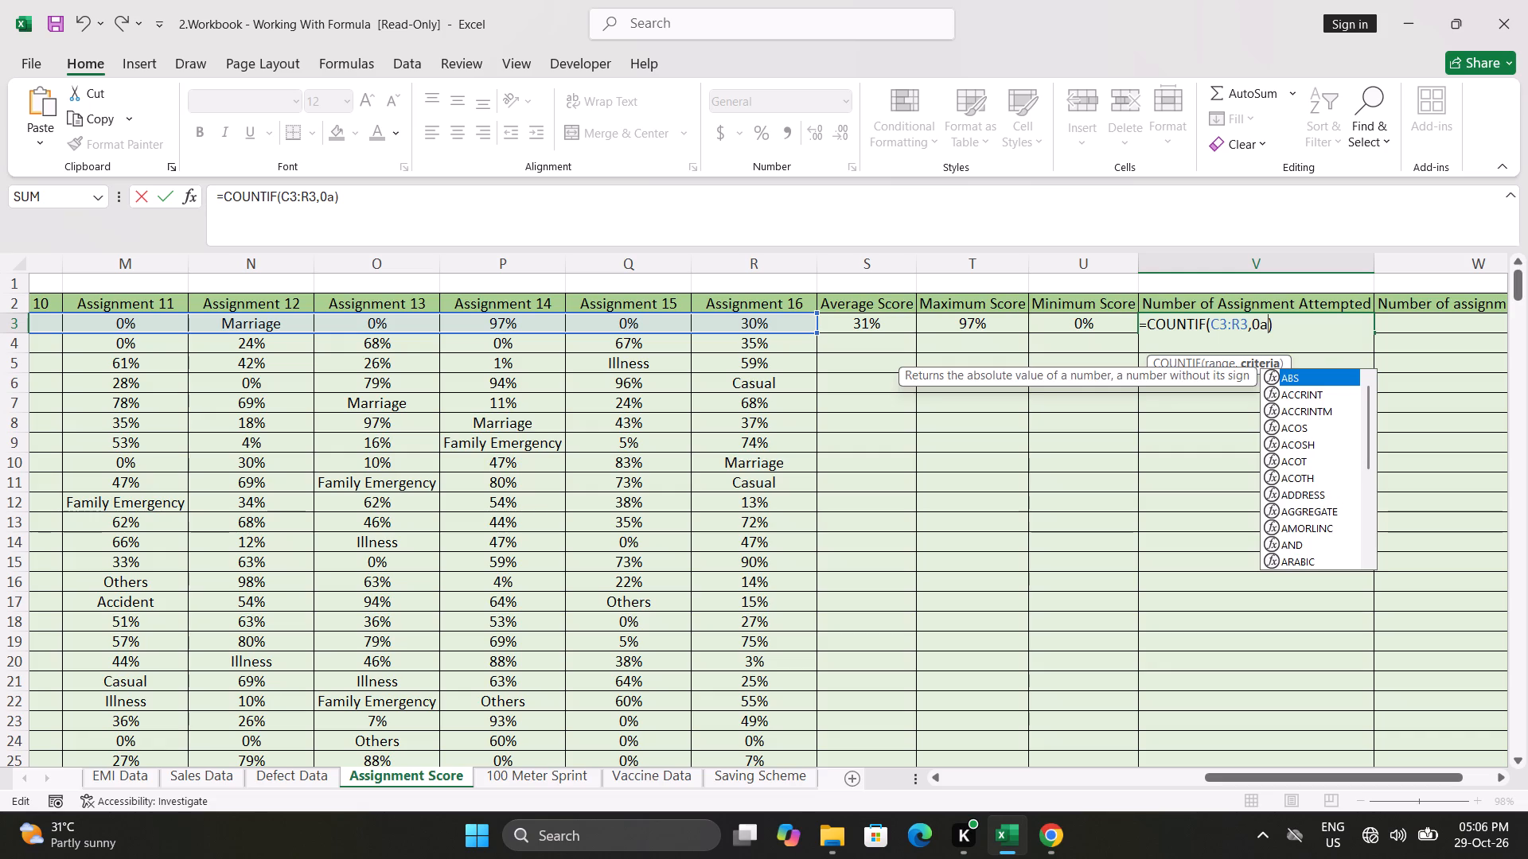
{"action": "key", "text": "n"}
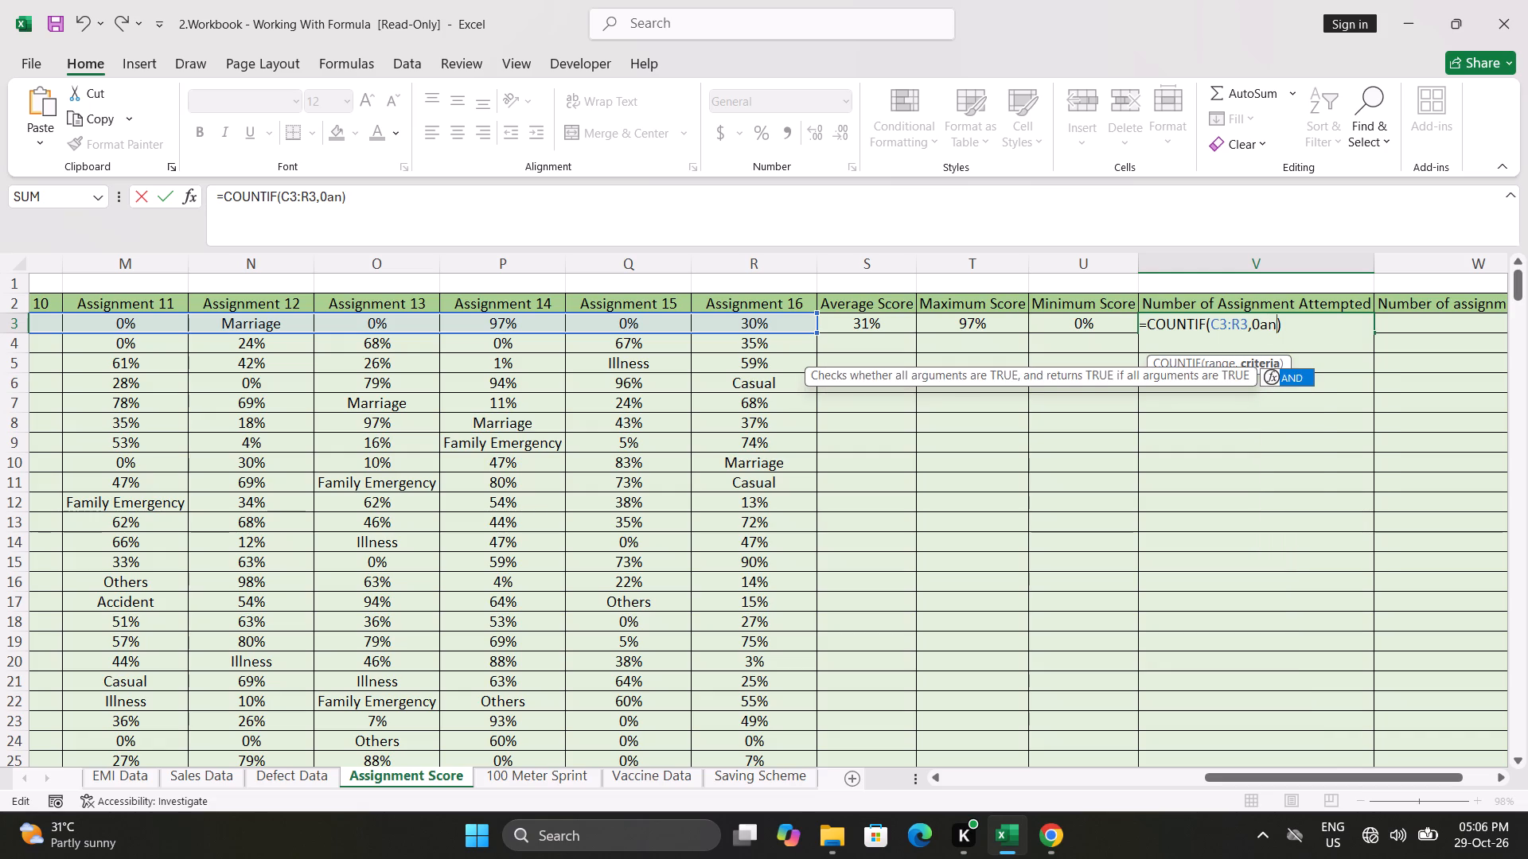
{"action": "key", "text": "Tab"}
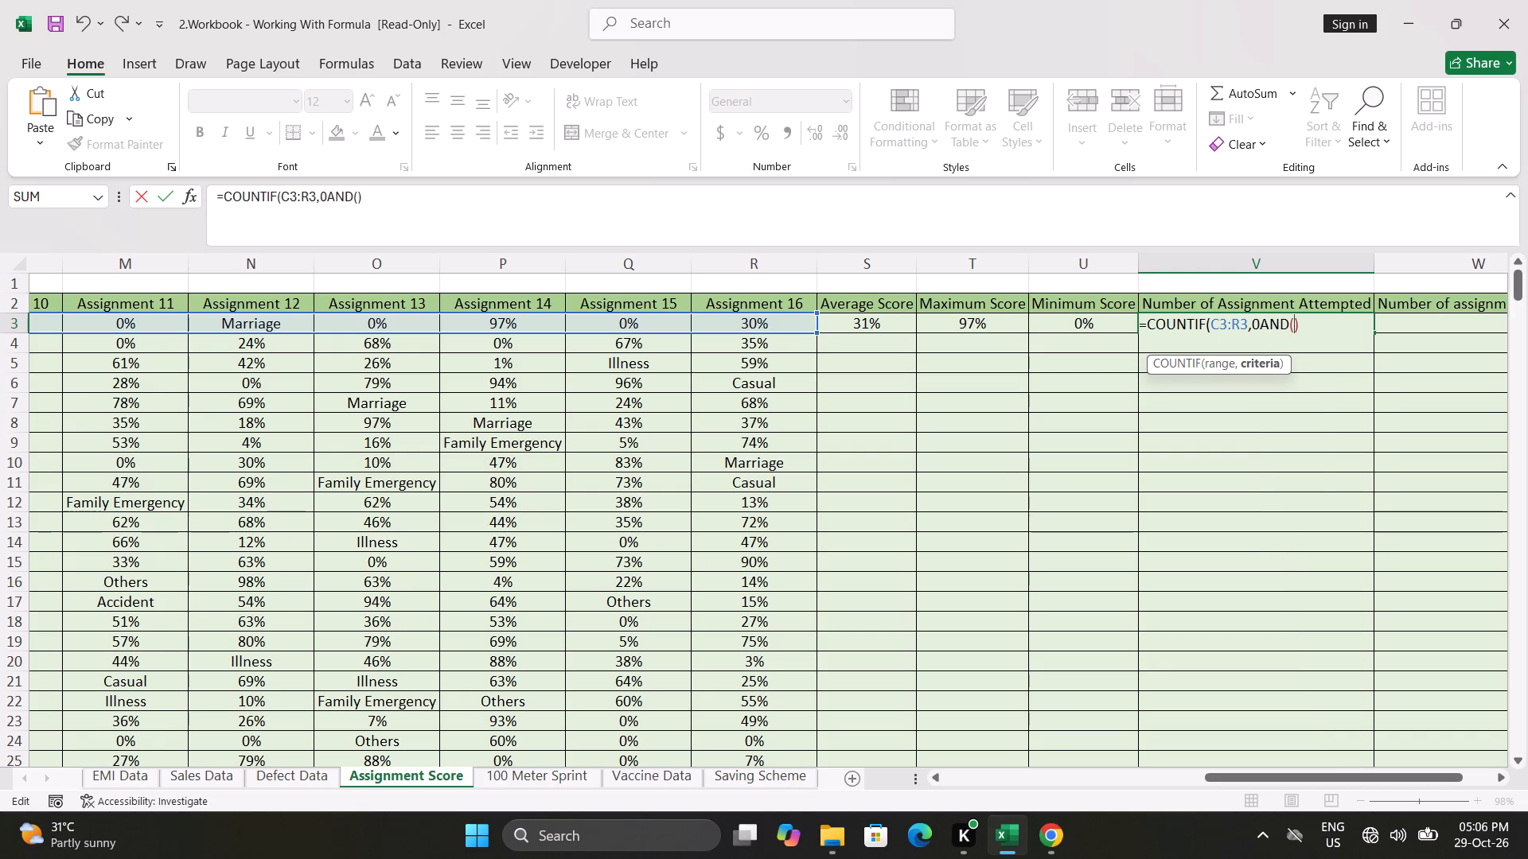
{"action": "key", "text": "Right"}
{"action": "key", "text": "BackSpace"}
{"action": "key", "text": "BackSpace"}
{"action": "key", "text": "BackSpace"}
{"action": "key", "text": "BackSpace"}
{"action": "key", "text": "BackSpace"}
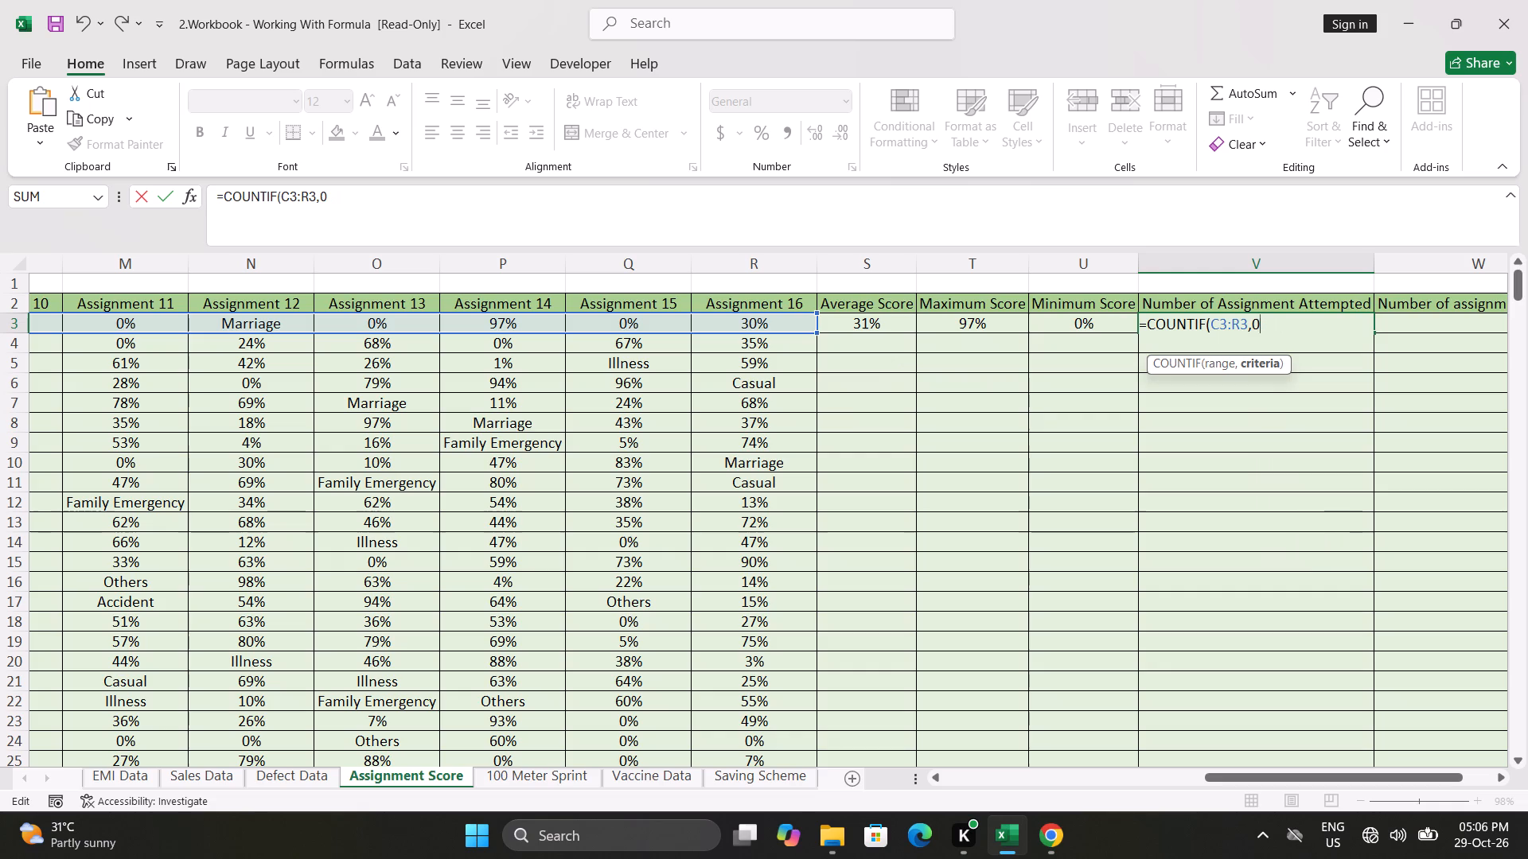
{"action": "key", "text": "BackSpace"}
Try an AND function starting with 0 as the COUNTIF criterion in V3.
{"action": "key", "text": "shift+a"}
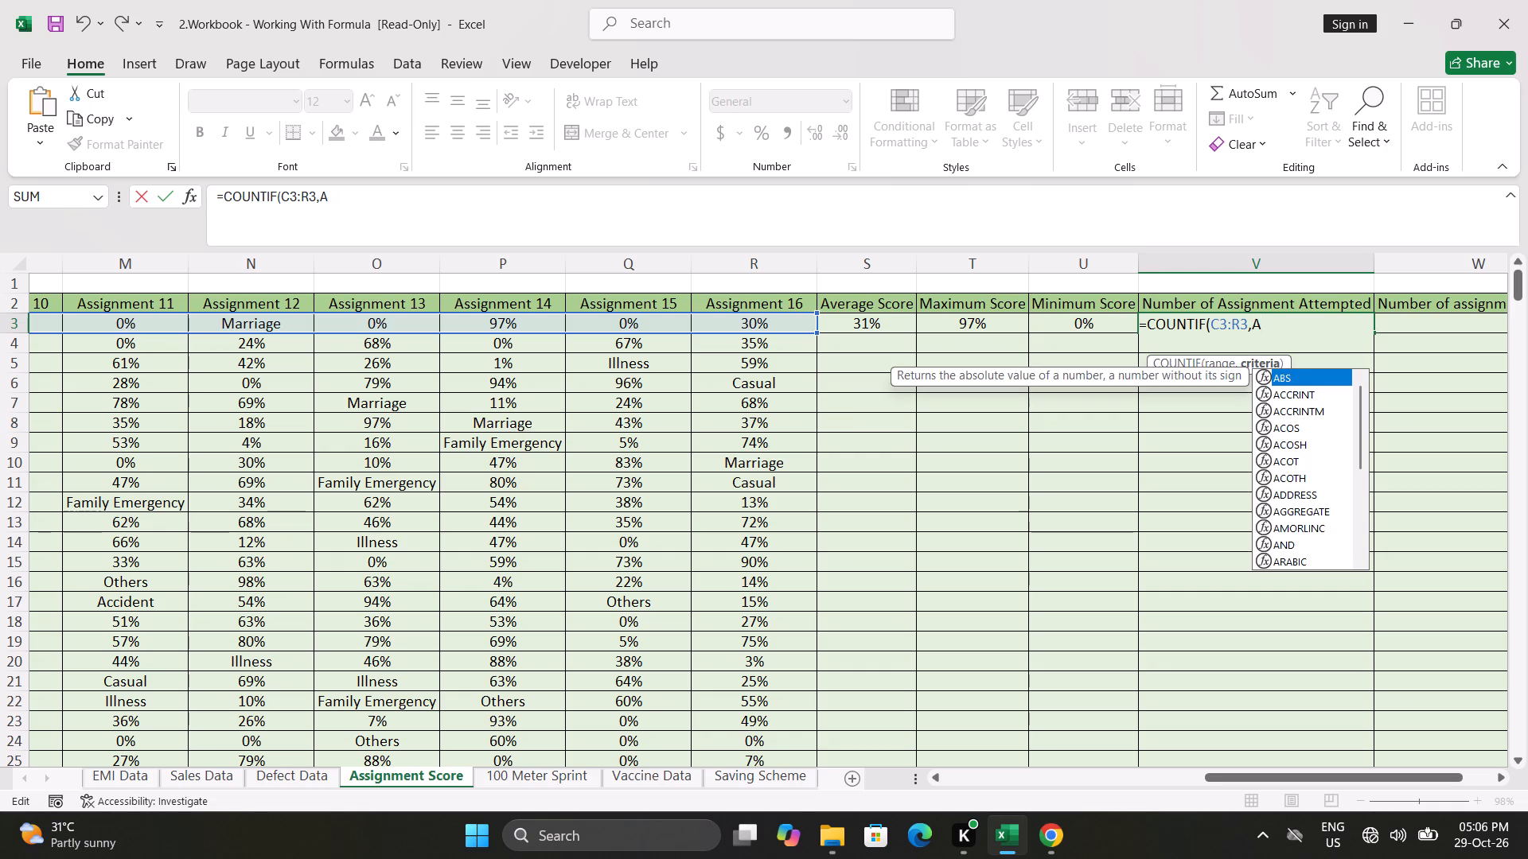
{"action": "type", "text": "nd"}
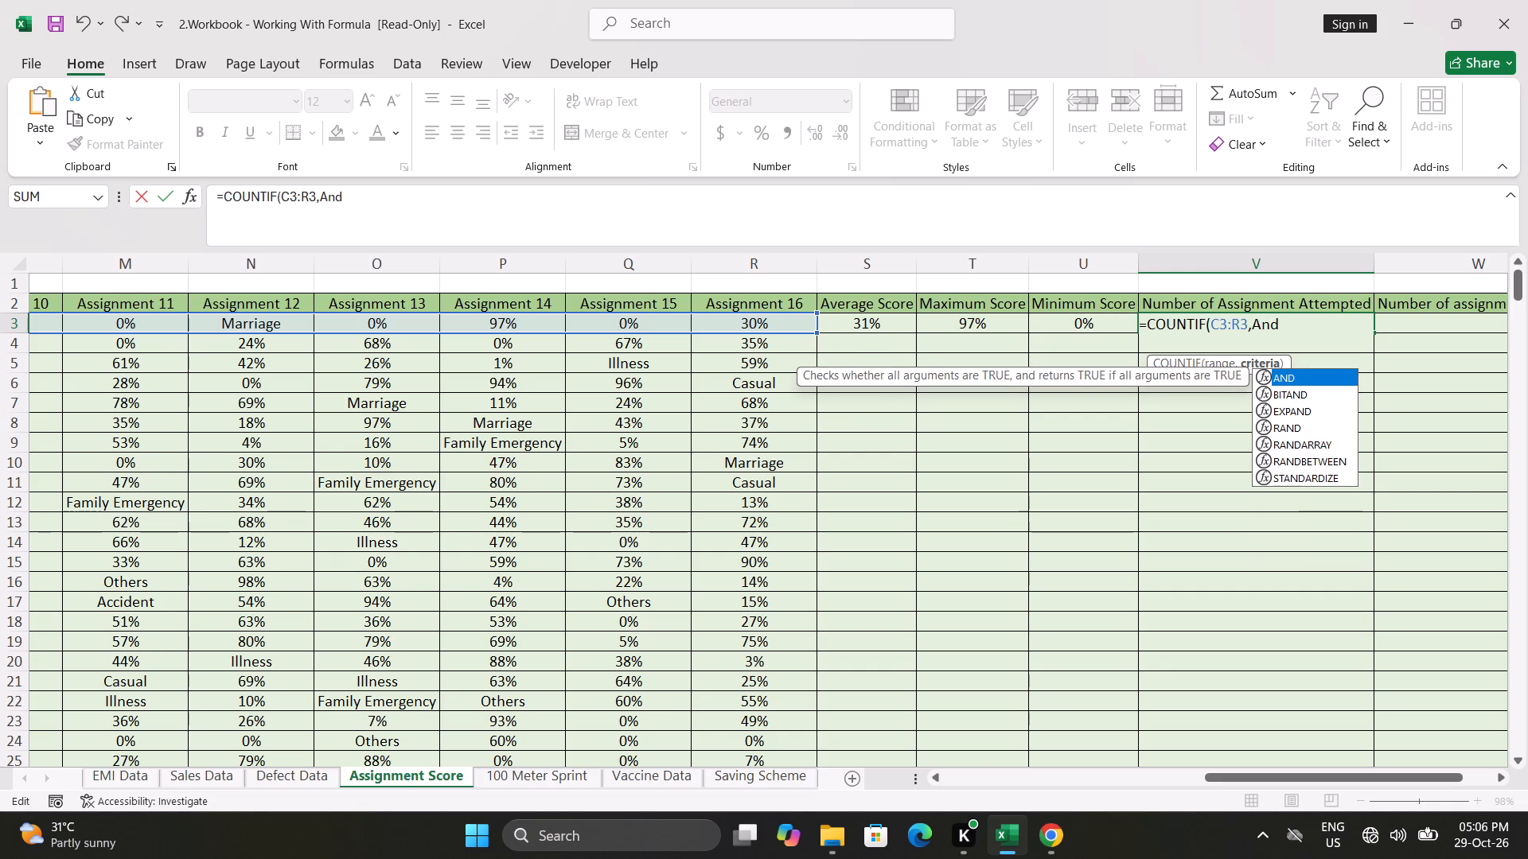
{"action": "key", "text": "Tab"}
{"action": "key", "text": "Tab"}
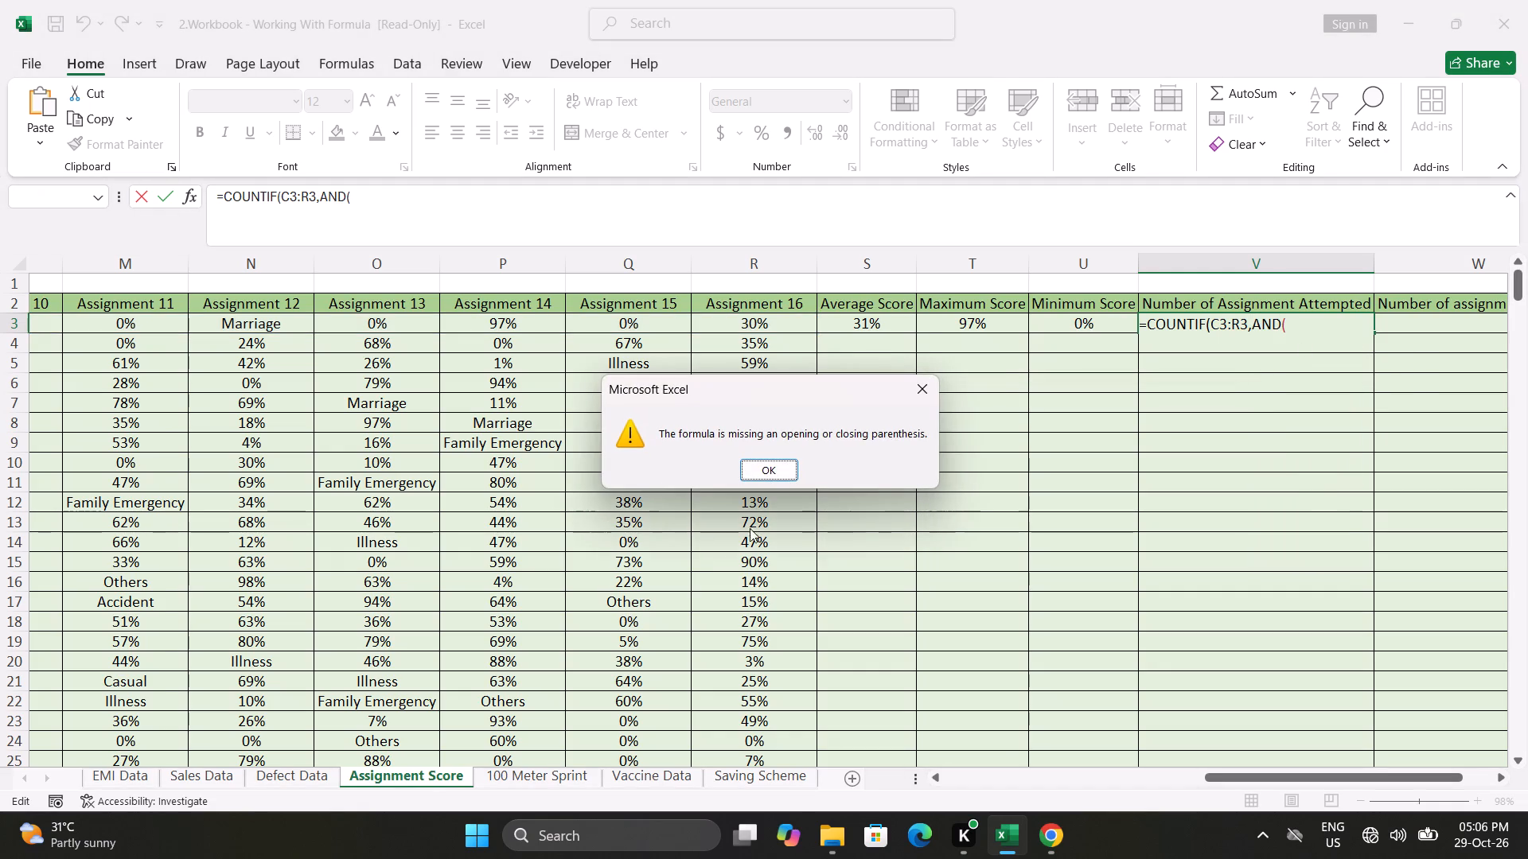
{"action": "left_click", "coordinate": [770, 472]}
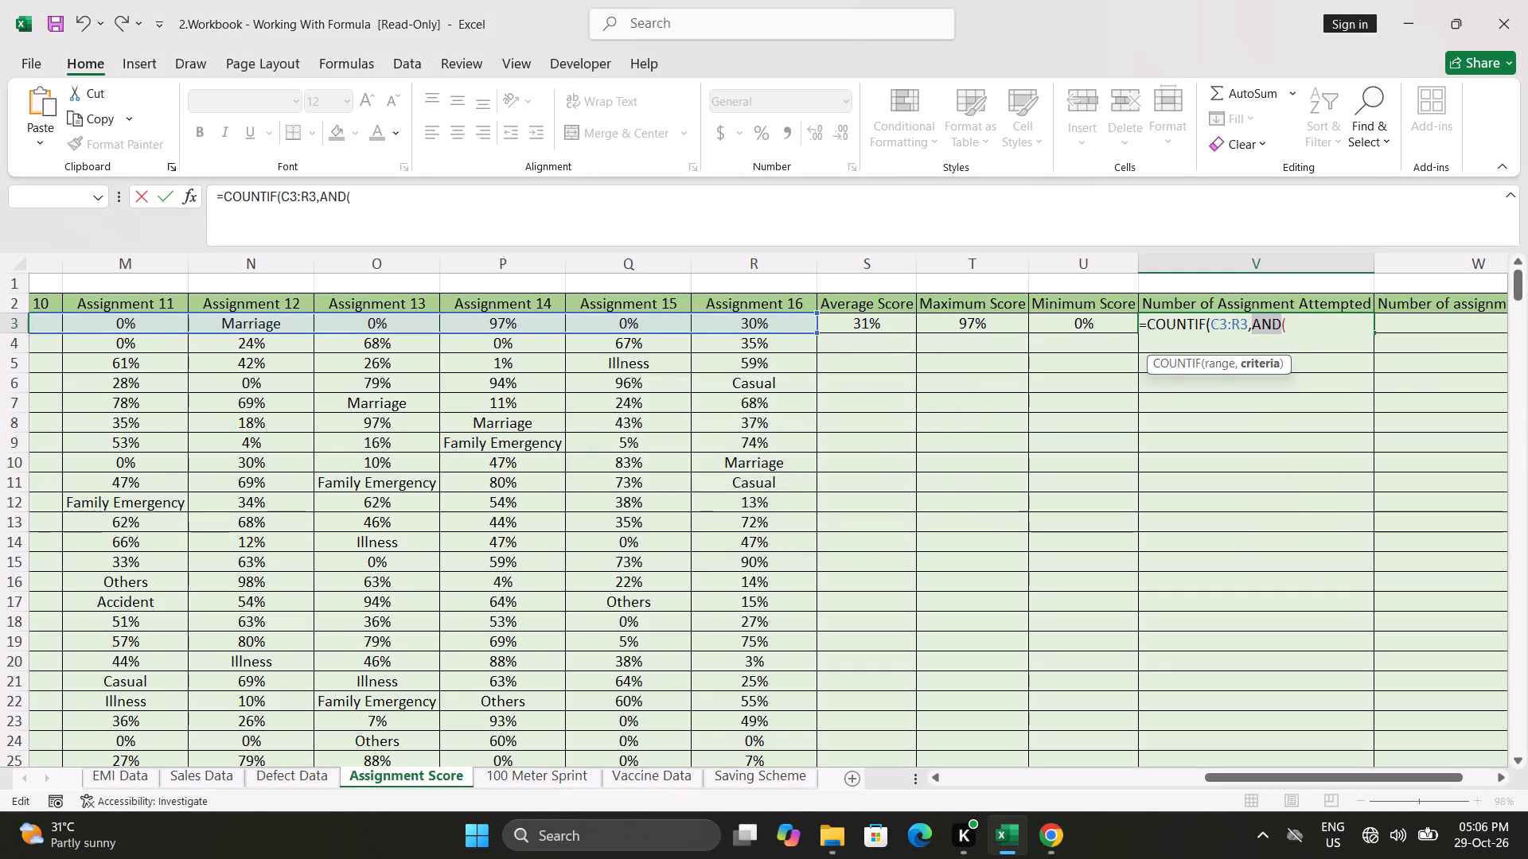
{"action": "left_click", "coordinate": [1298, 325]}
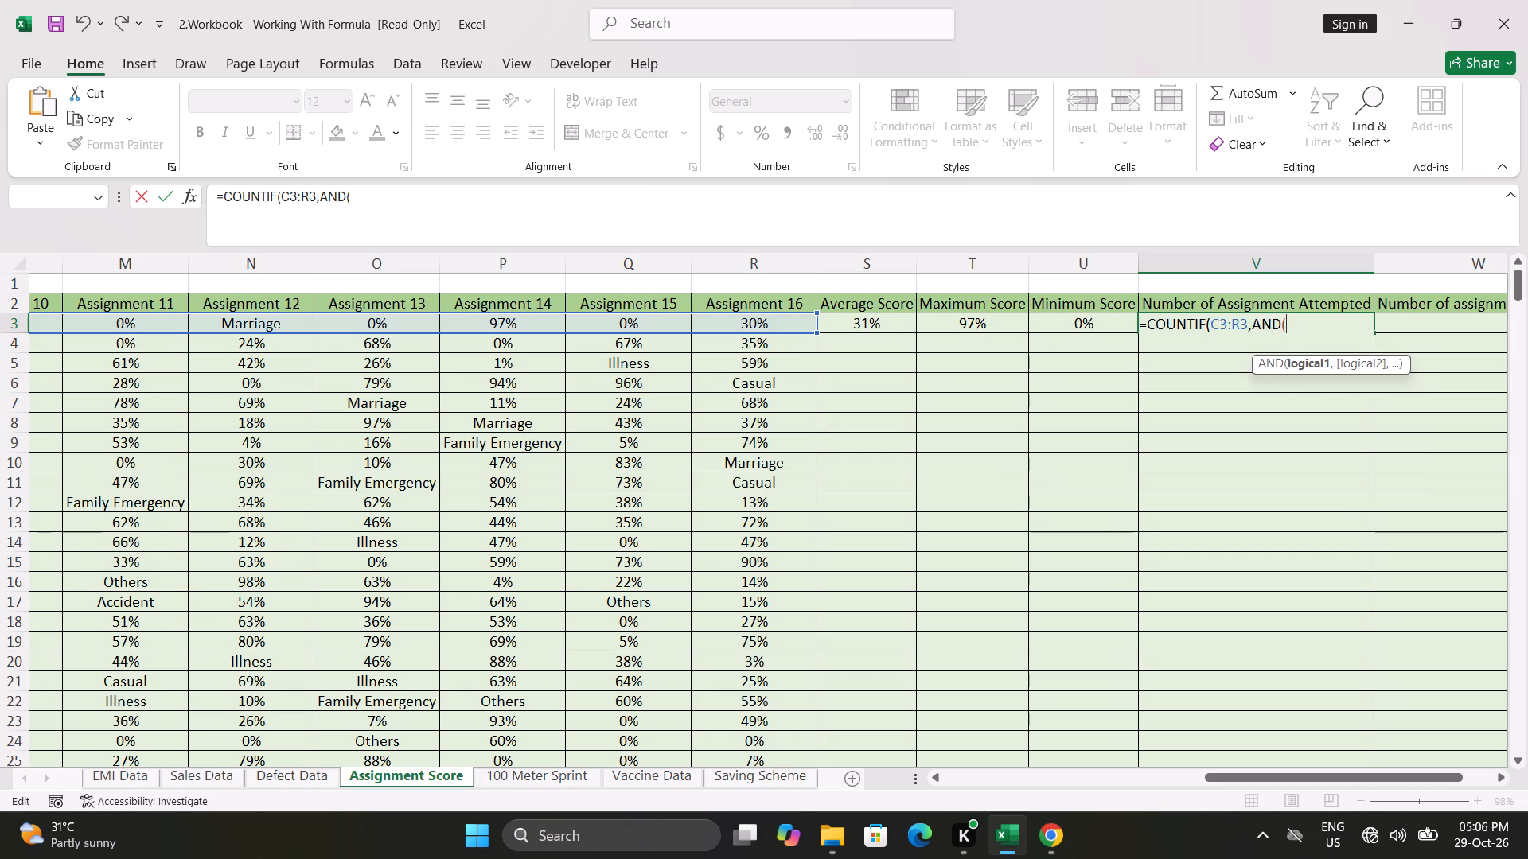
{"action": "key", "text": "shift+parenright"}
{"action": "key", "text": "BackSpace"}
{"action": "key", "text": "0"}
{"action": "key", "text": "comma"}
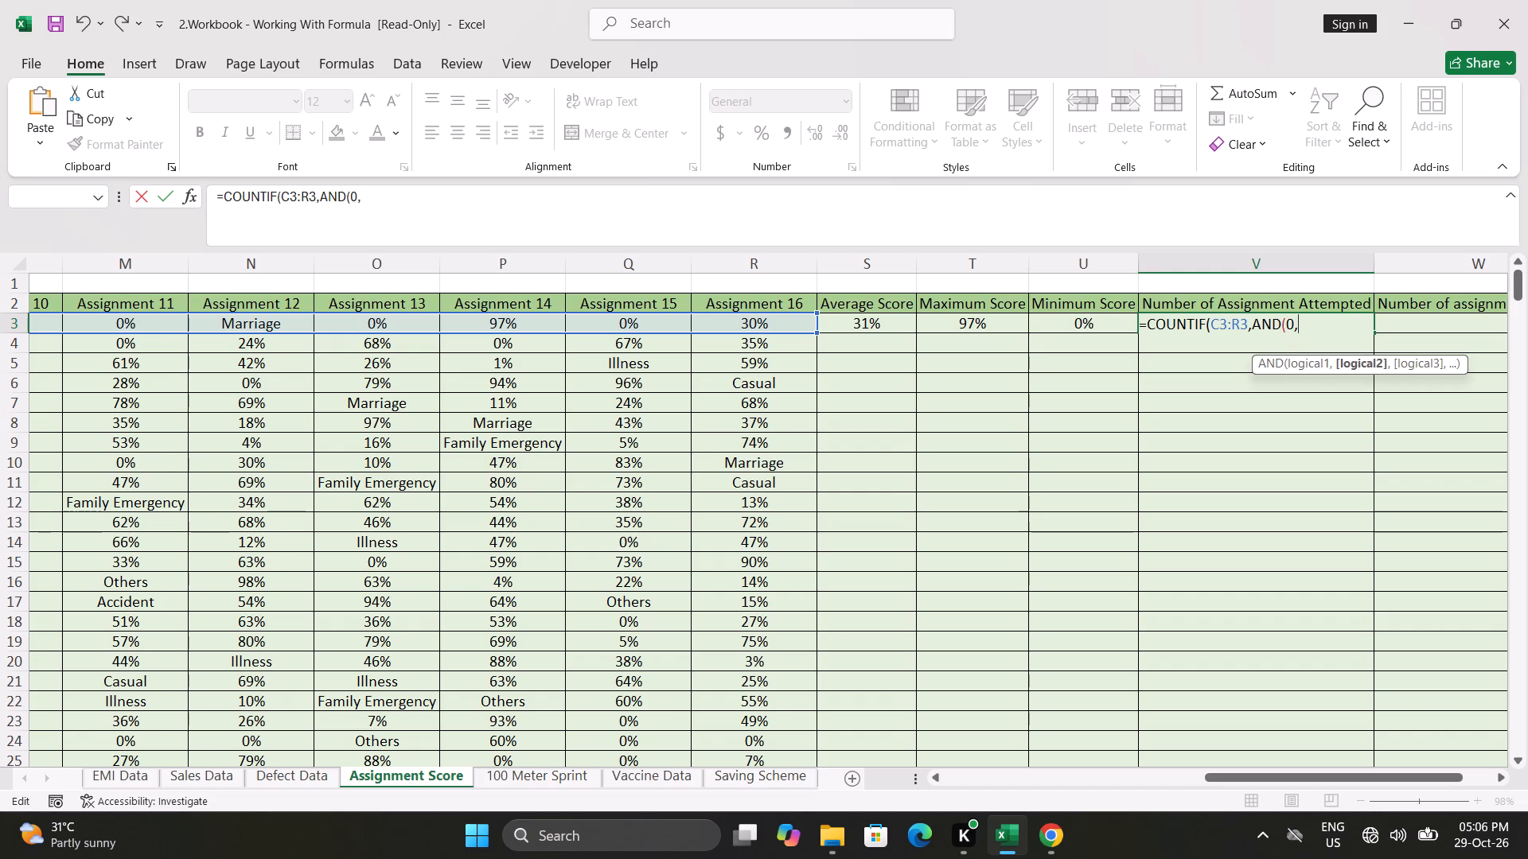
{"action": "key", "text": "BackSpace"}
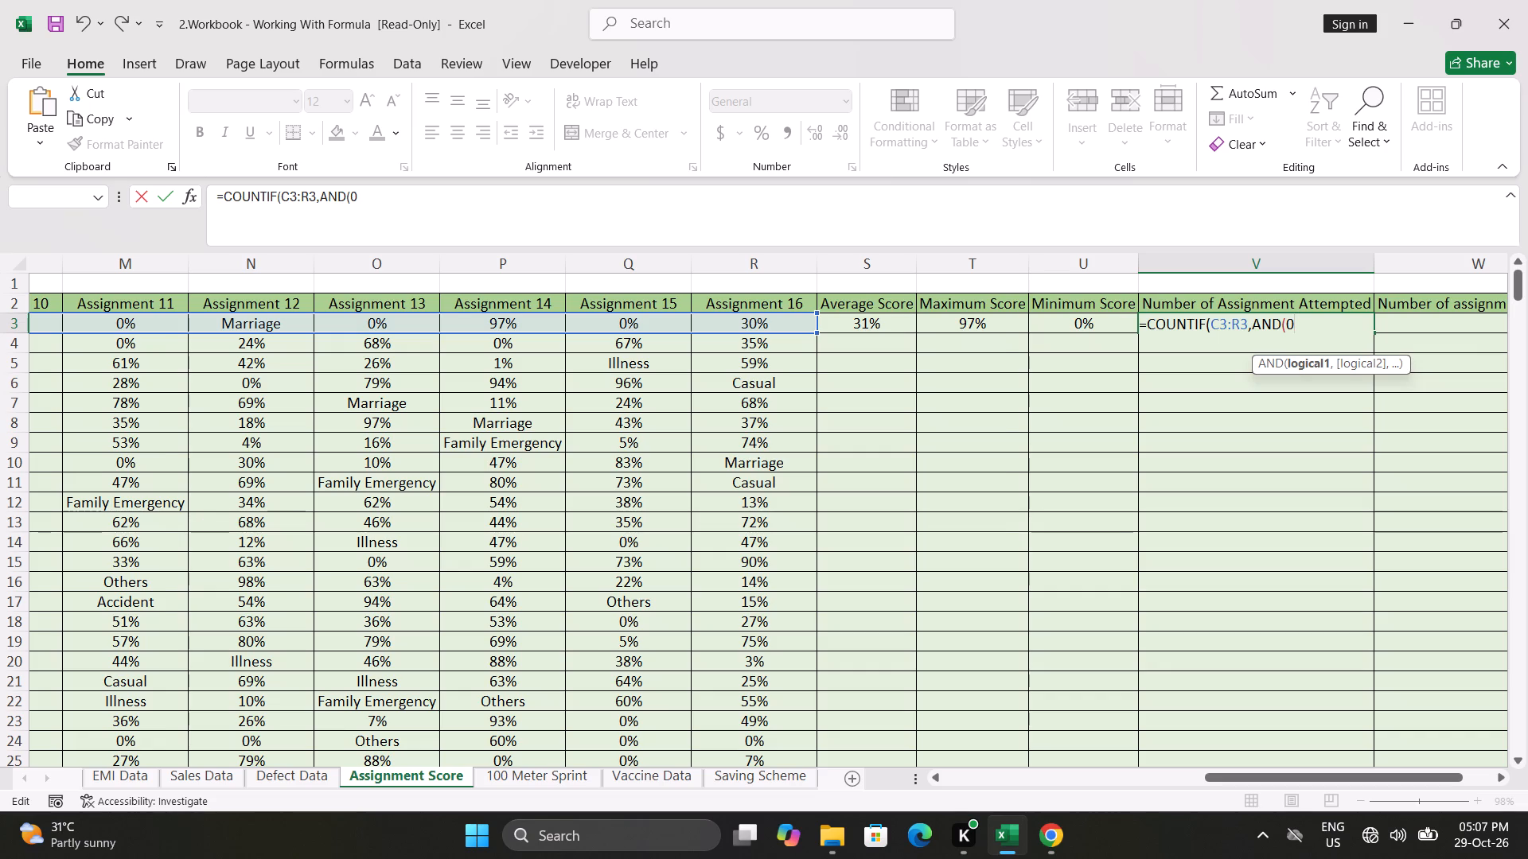
Erase the entire COUNTIF formula from V3, leaving the cell empty.
{"action": "key", "text": "BackSpace"}
{"action": "key", "text": "BackSpace"}
{"action": "key", "text": "BackSpace"}
{"action": "key", "text": "BackSpace"}
{"action": "key", "text": "BackSpace"}
{"action": "key", "text": "BackSpace"}
{"action": "key", "text": "BackSpace"}
{"action": "key", "text": "BackSpace"}
{"action": "key", "text": "BackSpace"}
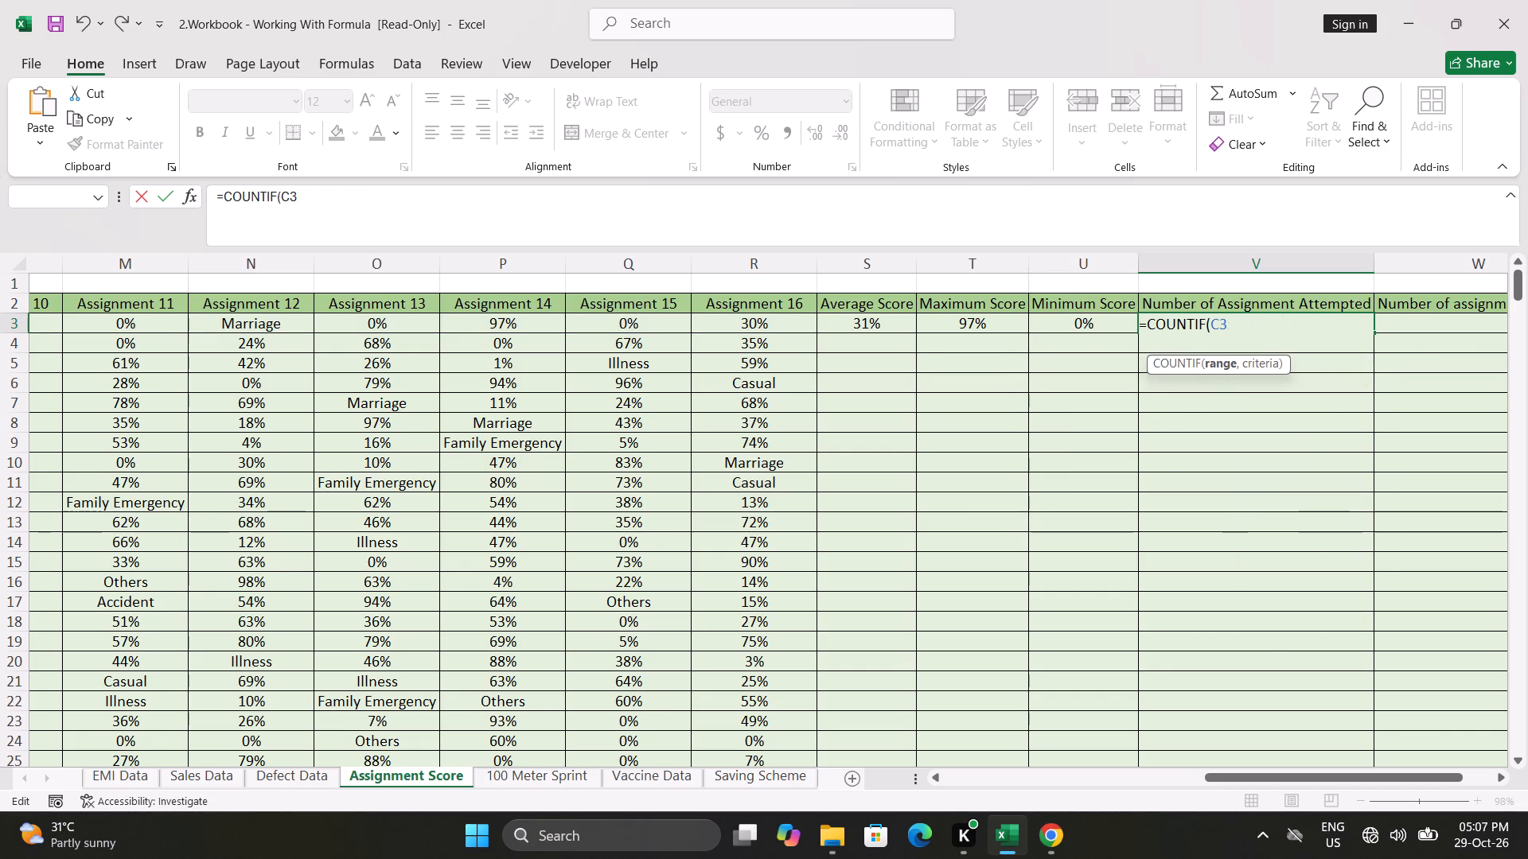
{"action": "key", "text": "BackSpace"}
{"action": "key", "text": "BackSpace"}
{"action": "key", "text": "BackSpace"}
{"action": "key", "text": "BackSpace"}
{"action": "key", "text": "BackSpace"}
{"action": "key", "text": "BackSpace"}
{"action": "key", "text": "BackSpace"}
{"action": "key", "text": "BackSpace"}
{"action": "key", "text": "BackSpace"}
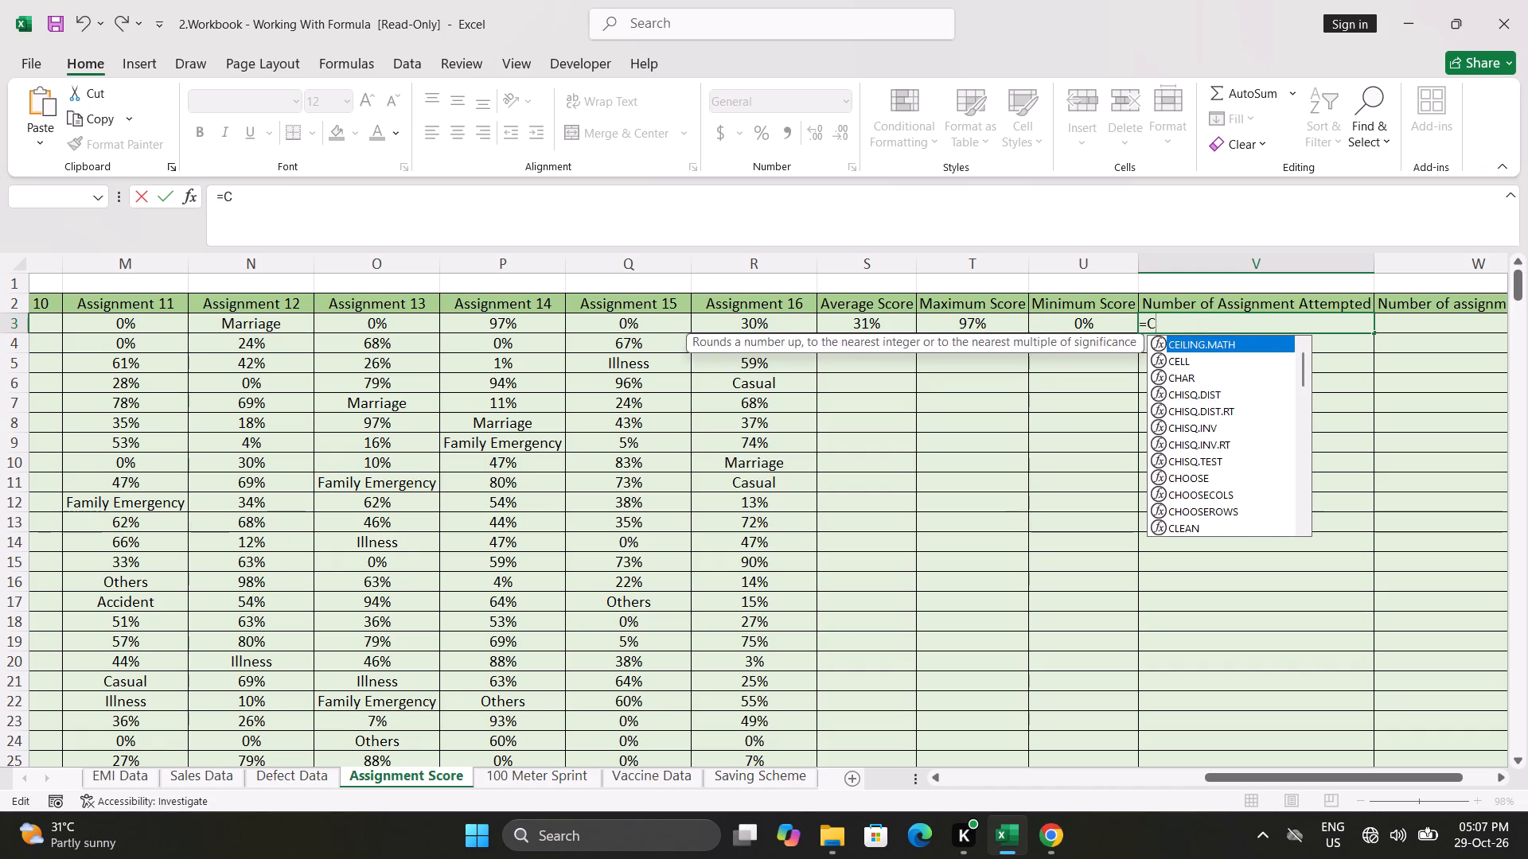
{"action": "key", "text": "BackSpace"}
{"action": "key", "text": "BackSpace"}
{"action": "scroll", "coordinate": [1298, 325], "scroll_direction": "up", "scroll_amount": 1}
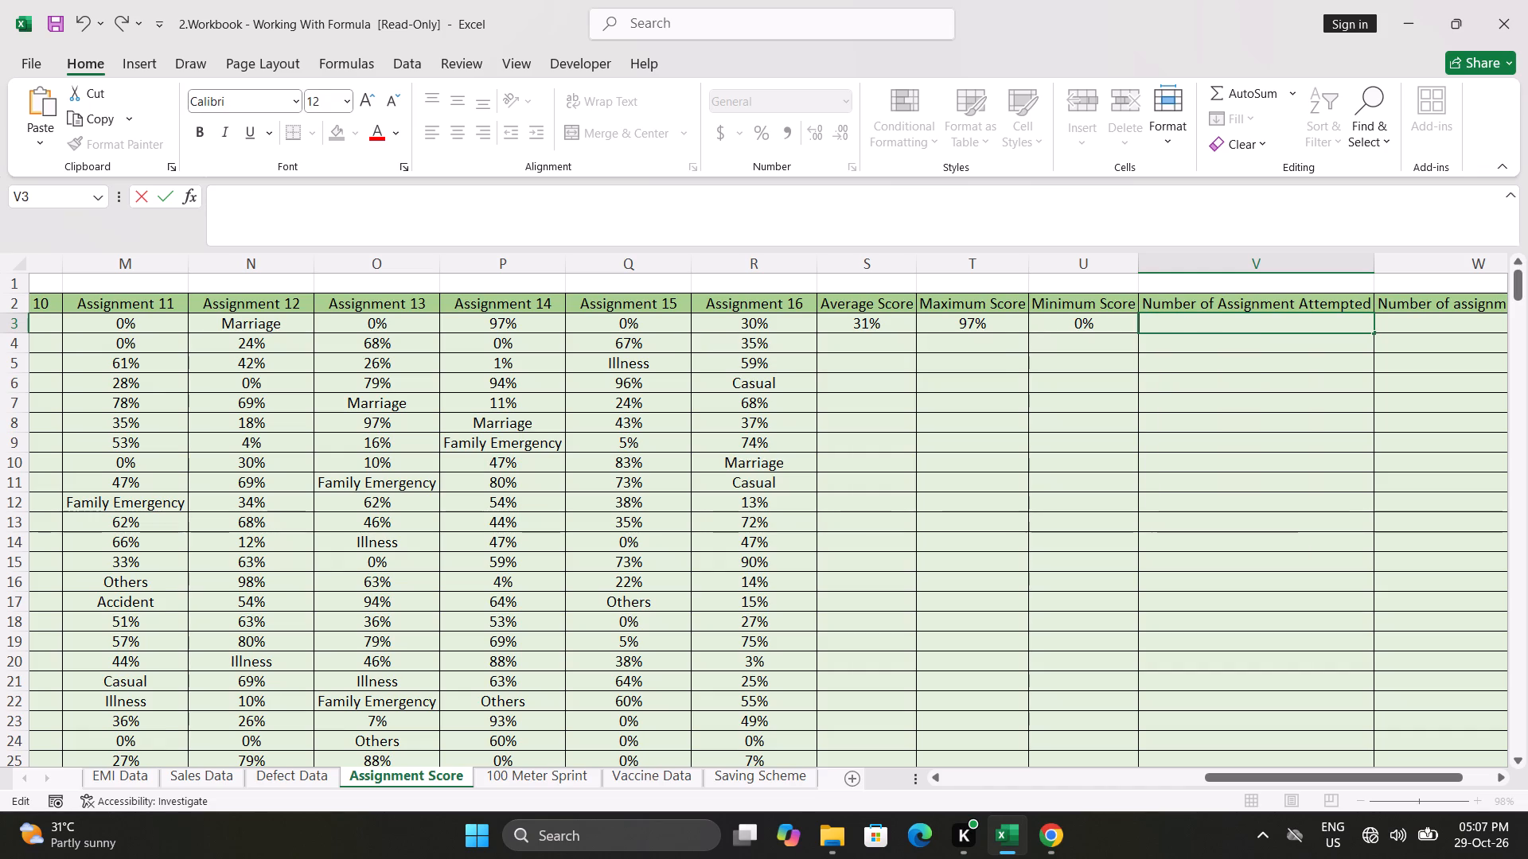
{"action": "scroll", "coordinate": [1298, 325], "scroll_direction": "up", "scroll_amount": 1}
{"action": "left_click", "coordinate": [834, 492]}
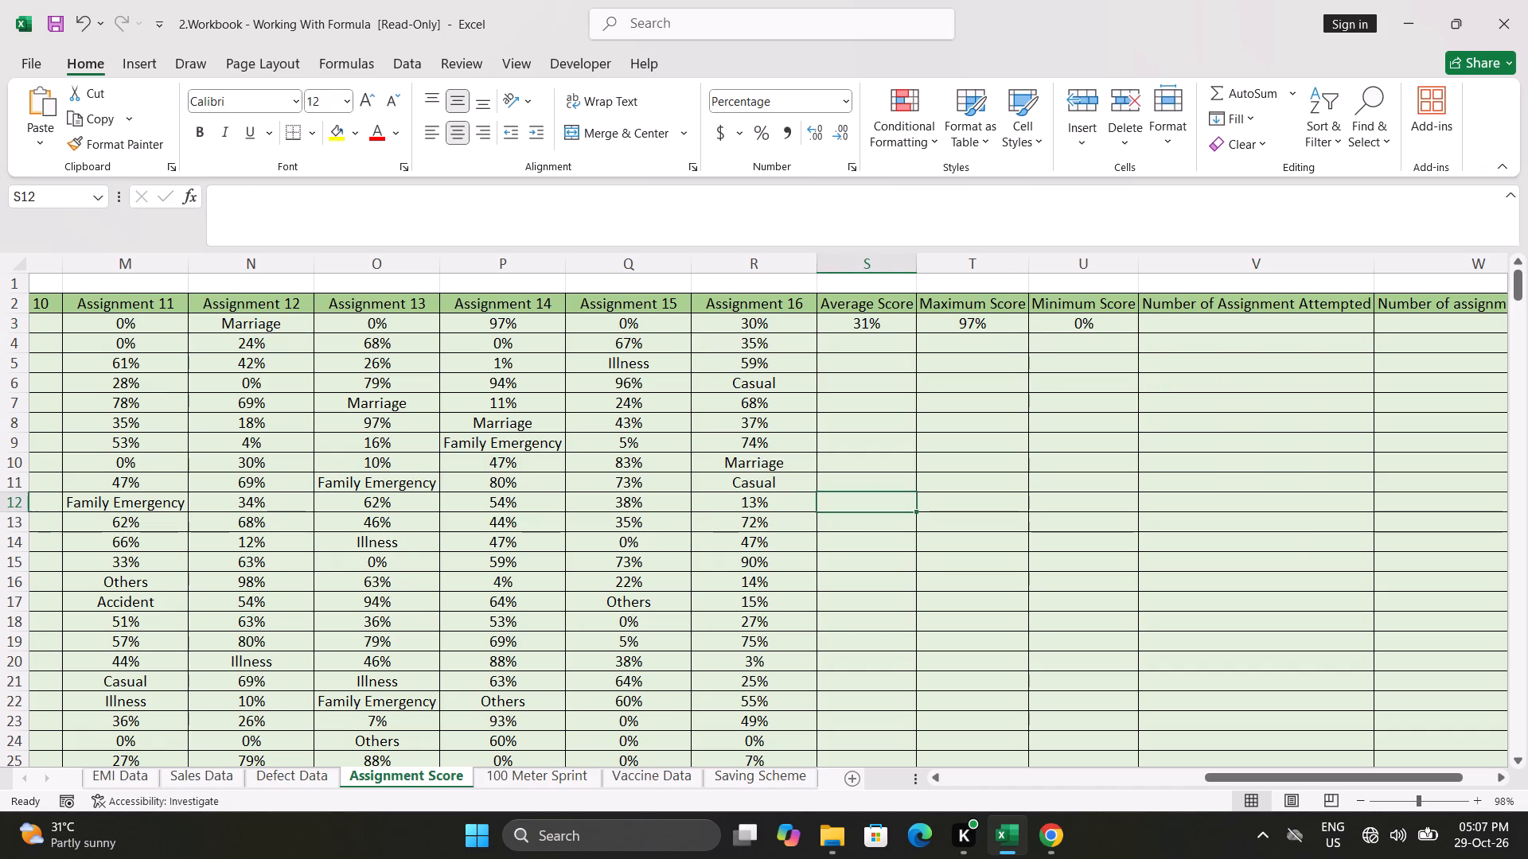
{"action": "key", "text": "ctrl+a"}
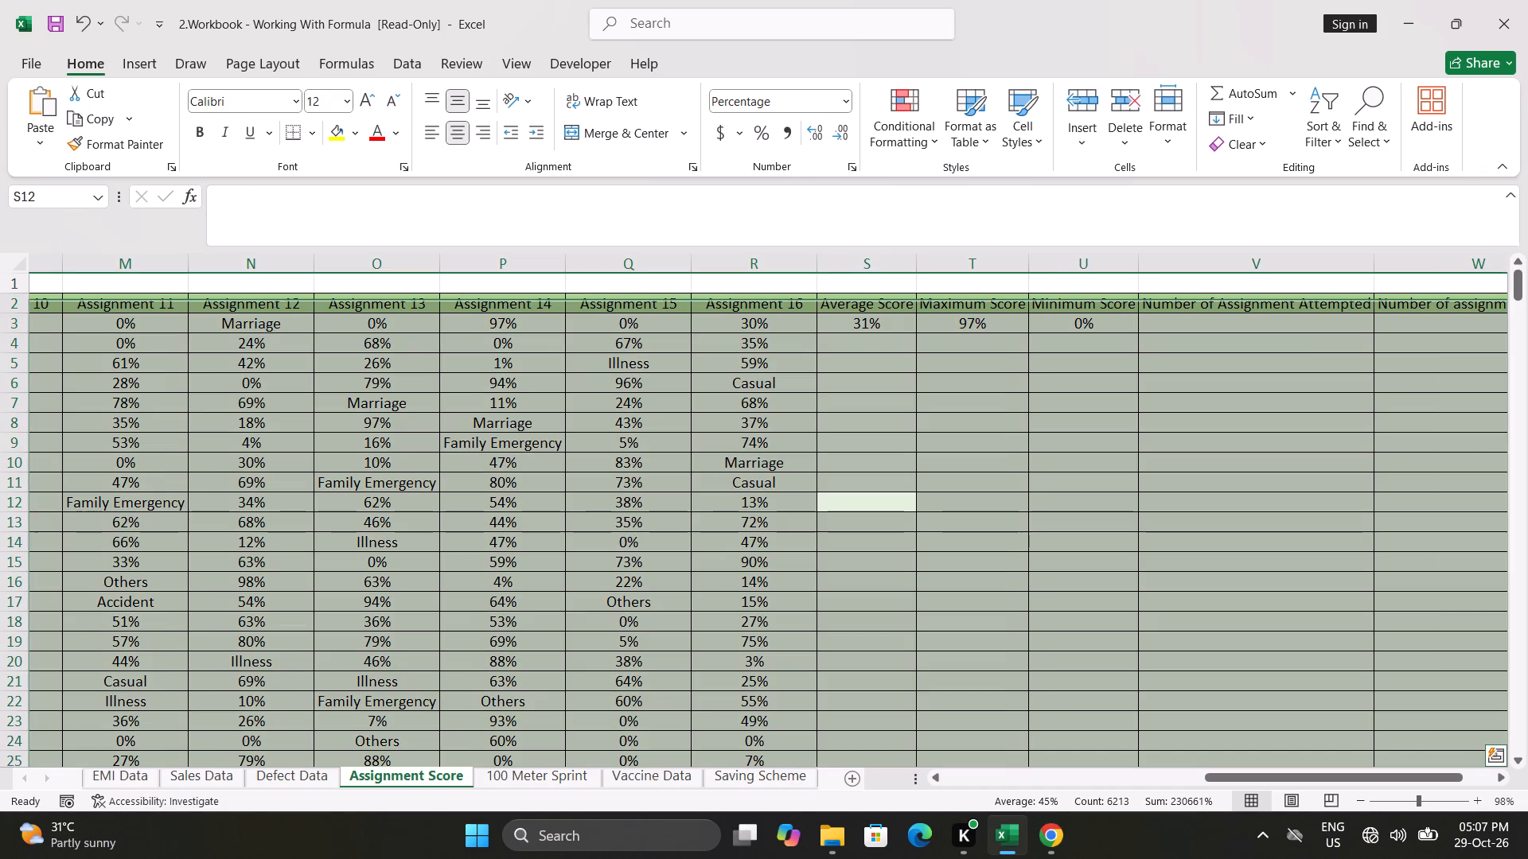
{"action": "key", "text": "ctrl+c"}
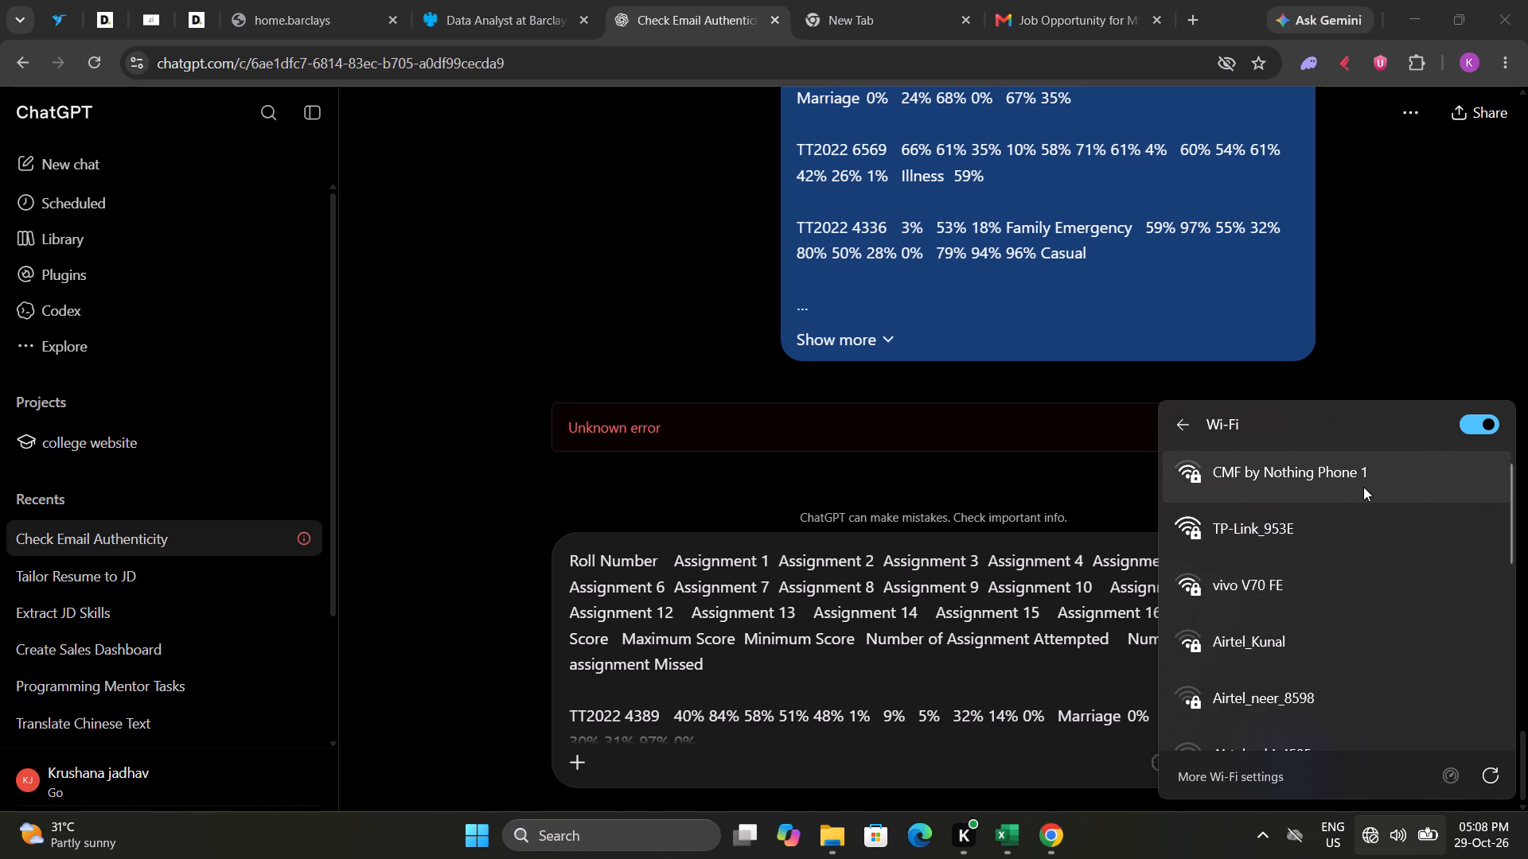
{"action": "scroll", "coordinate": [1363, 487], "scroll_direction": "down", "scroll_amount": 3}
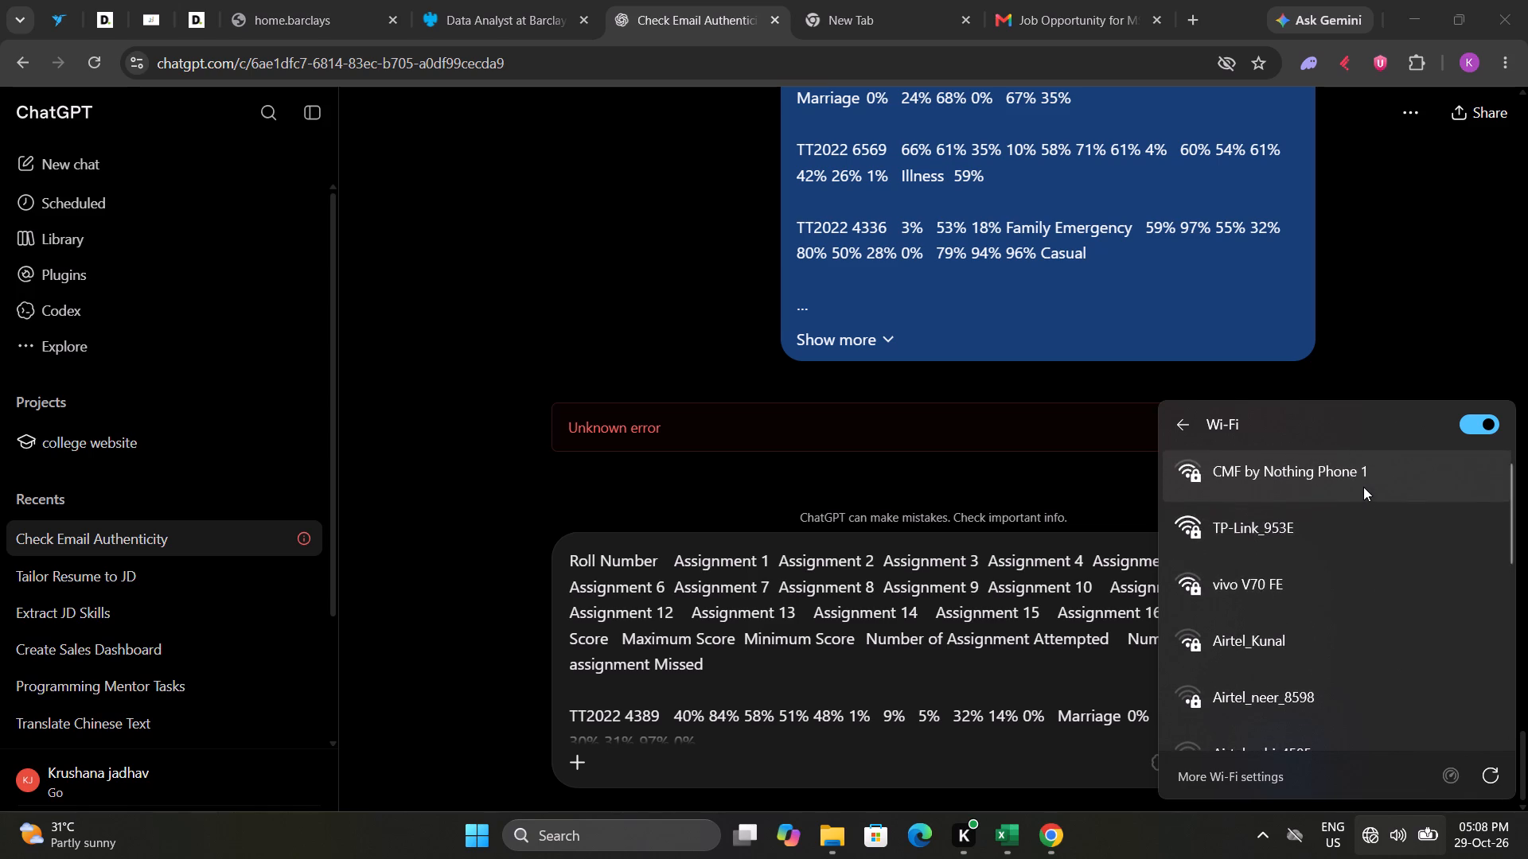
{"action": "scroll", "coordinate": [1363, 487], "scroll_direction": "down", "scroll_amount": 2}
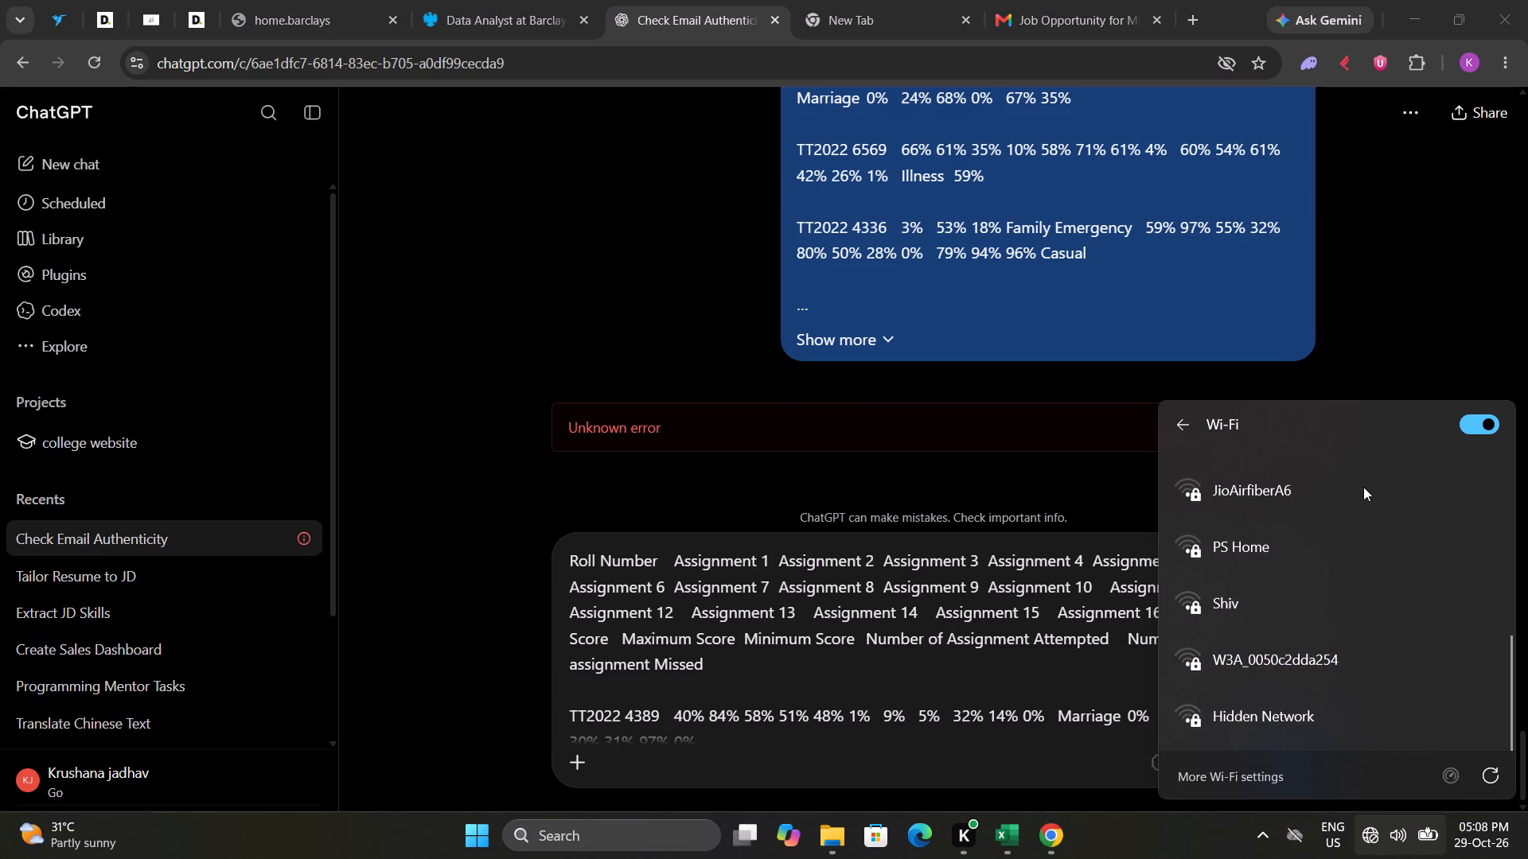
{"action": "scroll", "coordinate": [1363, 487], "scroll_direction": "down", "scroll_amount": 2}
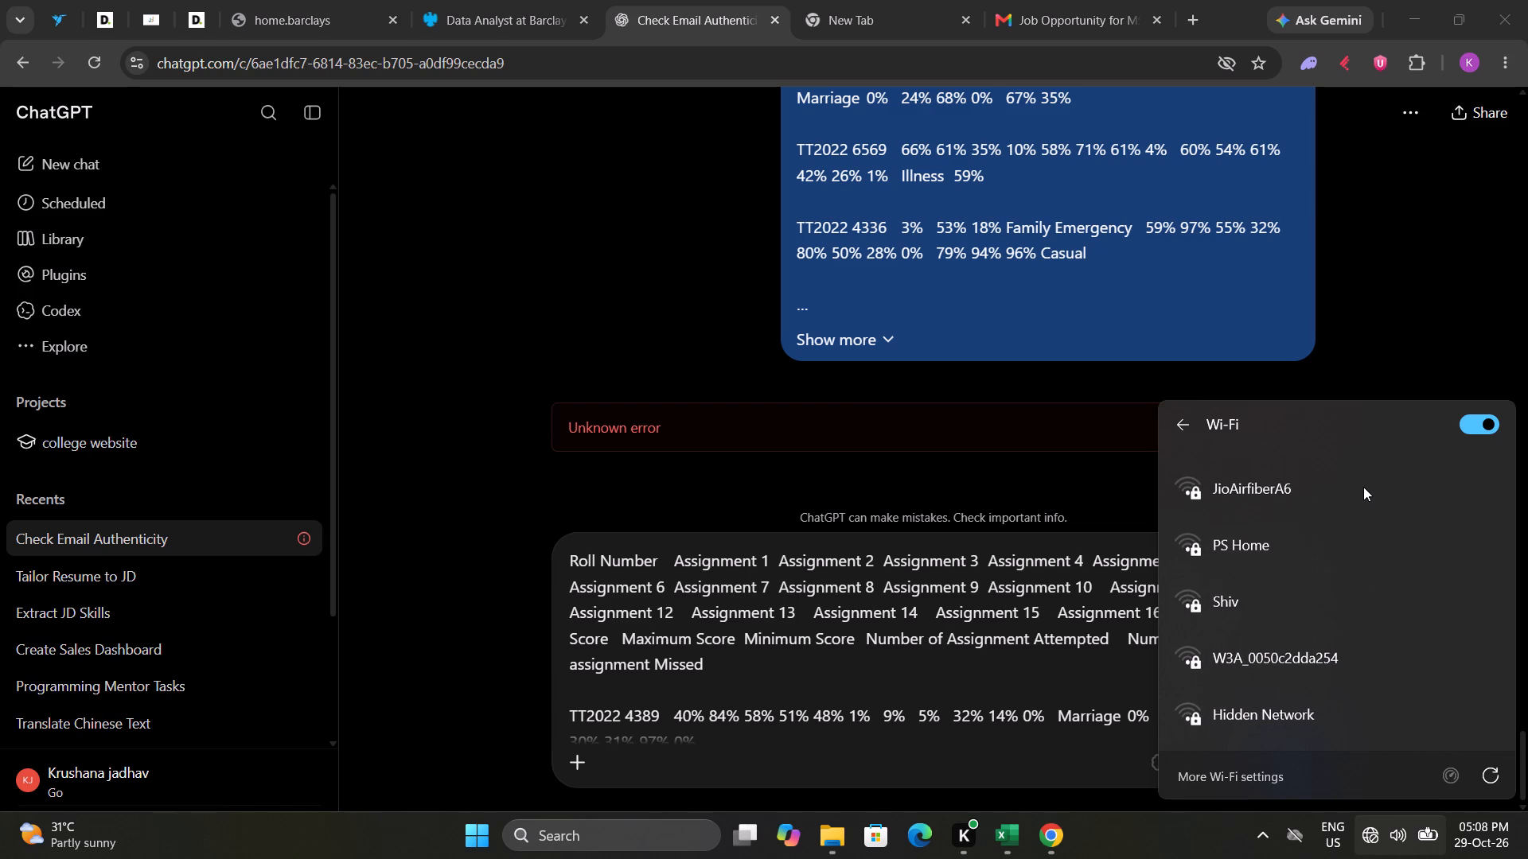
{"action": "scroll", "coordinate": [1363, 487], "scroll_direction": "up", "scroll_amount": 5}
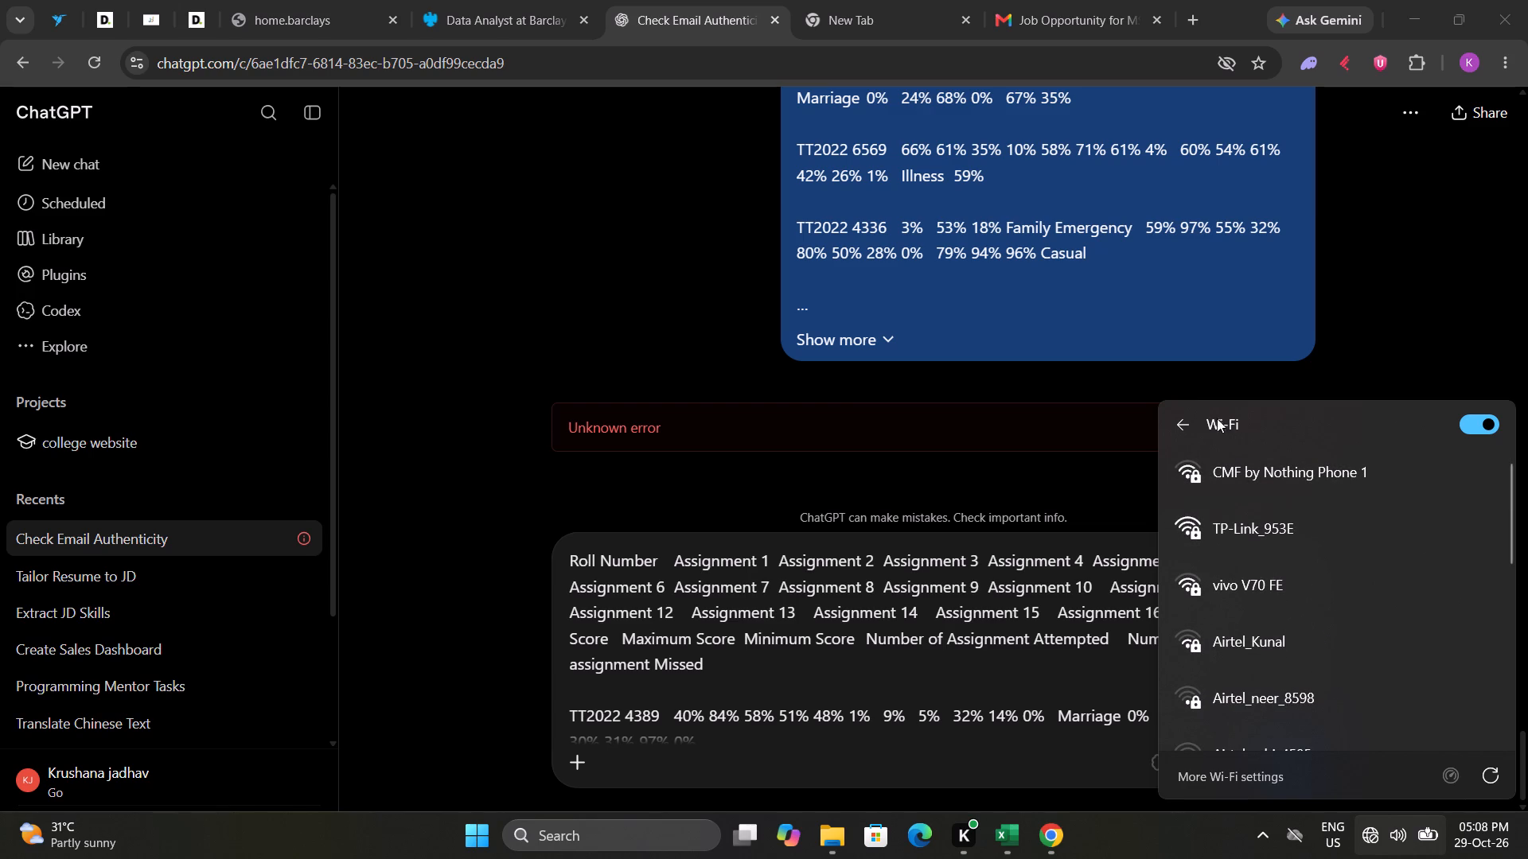
Switch to Excel and fill the Average, Maximum and Minimum Score formulas in S3:U3 down all the roll number rows.
{"action": "left_click", "coordinate": [1004, 843]}
{"action": "scroll", "coordinate": [1335, 347], "scroll_direction": "left", "scroll_amount": 1}
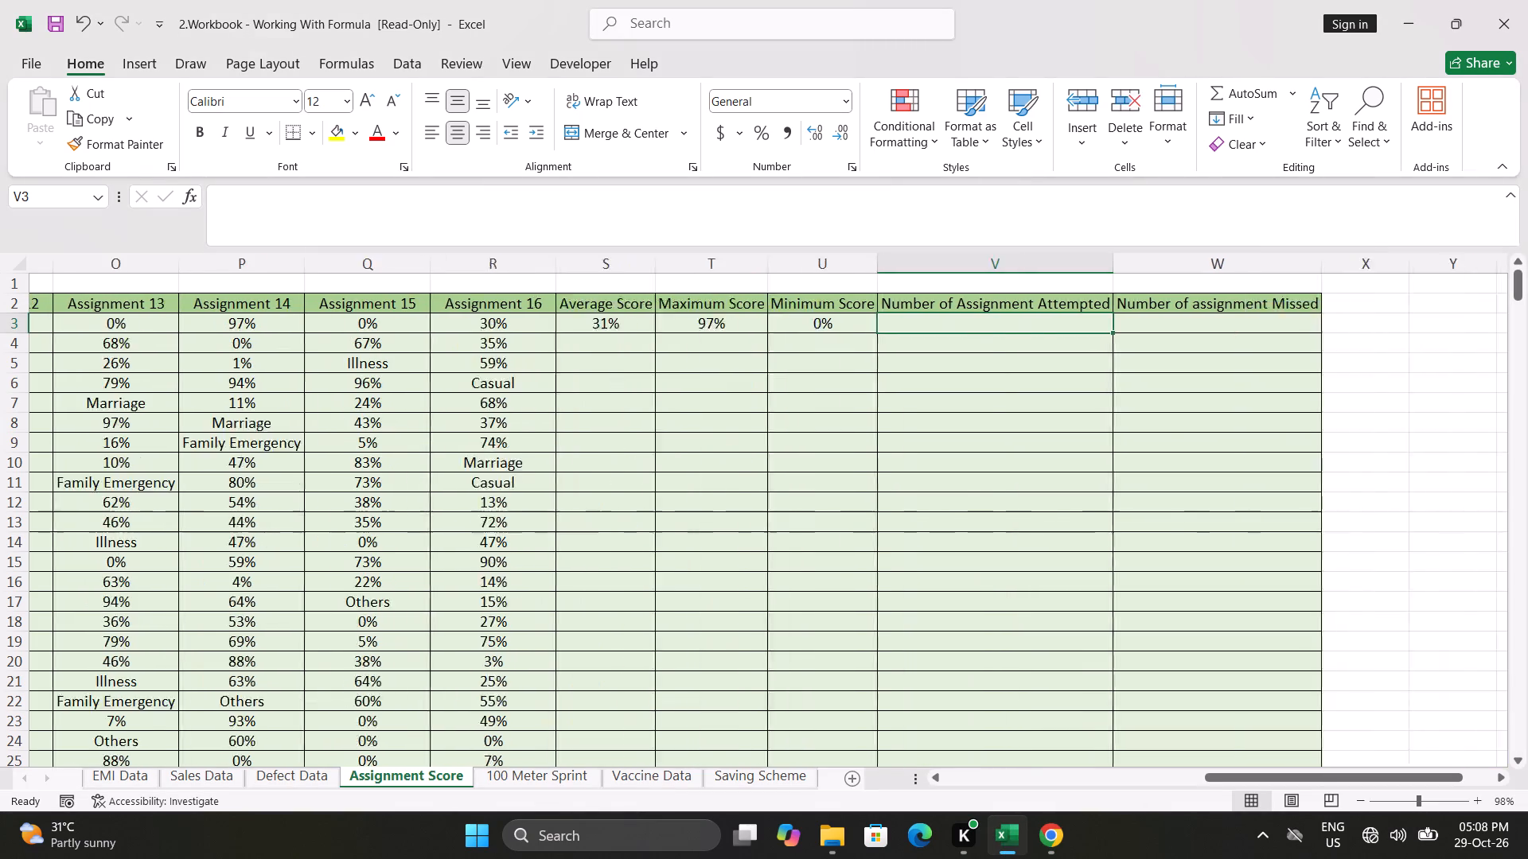
{"action": "left_click", "coordinate": [1171, 327]}
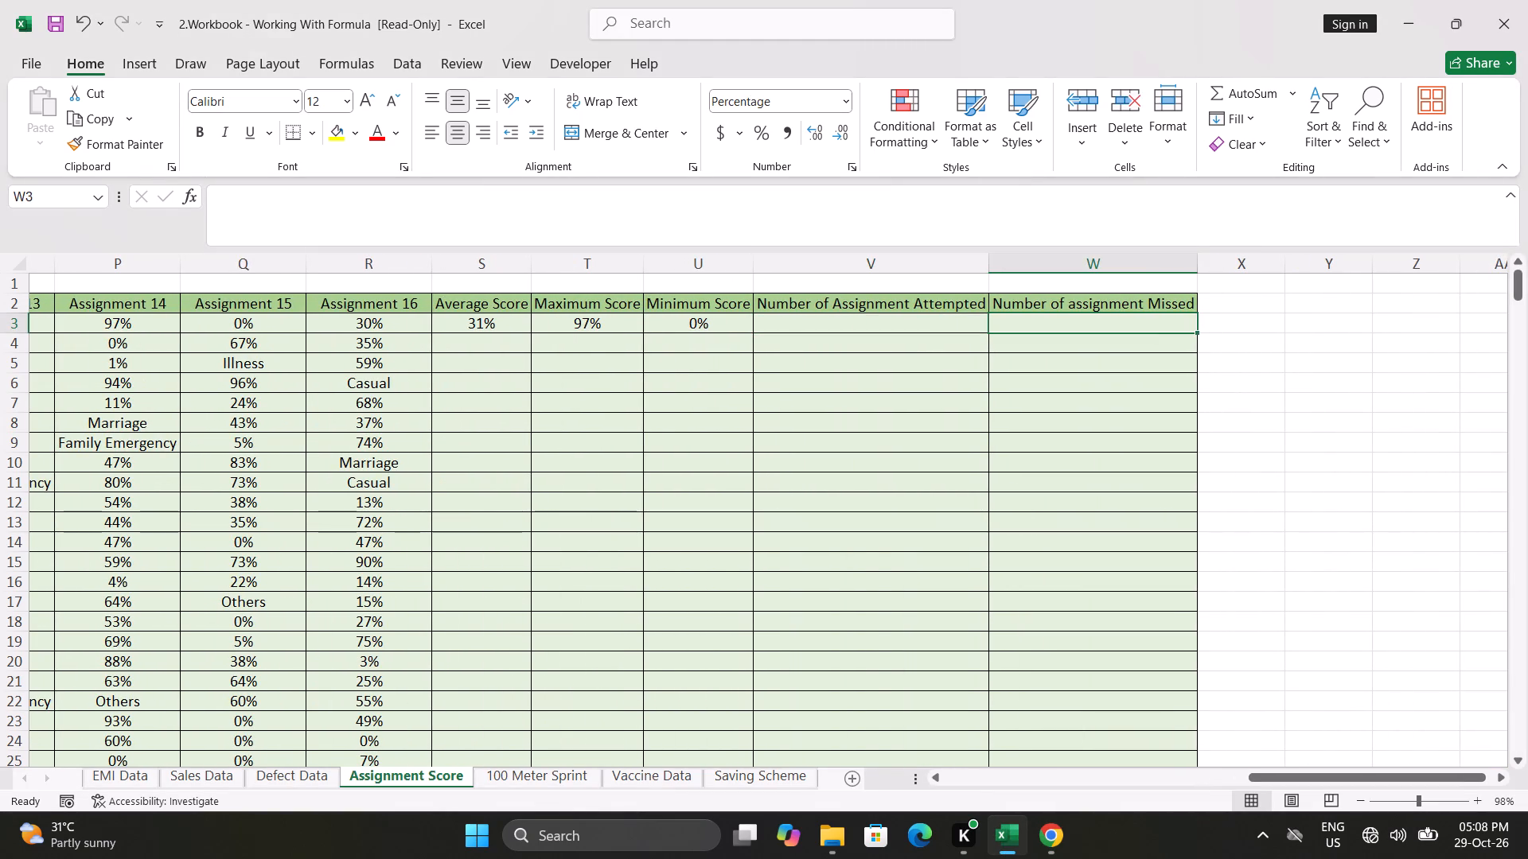
{"action": "scroll", "coordinate": [1171, 327], "scroll_direction": "right", "scroll_amount": 3}
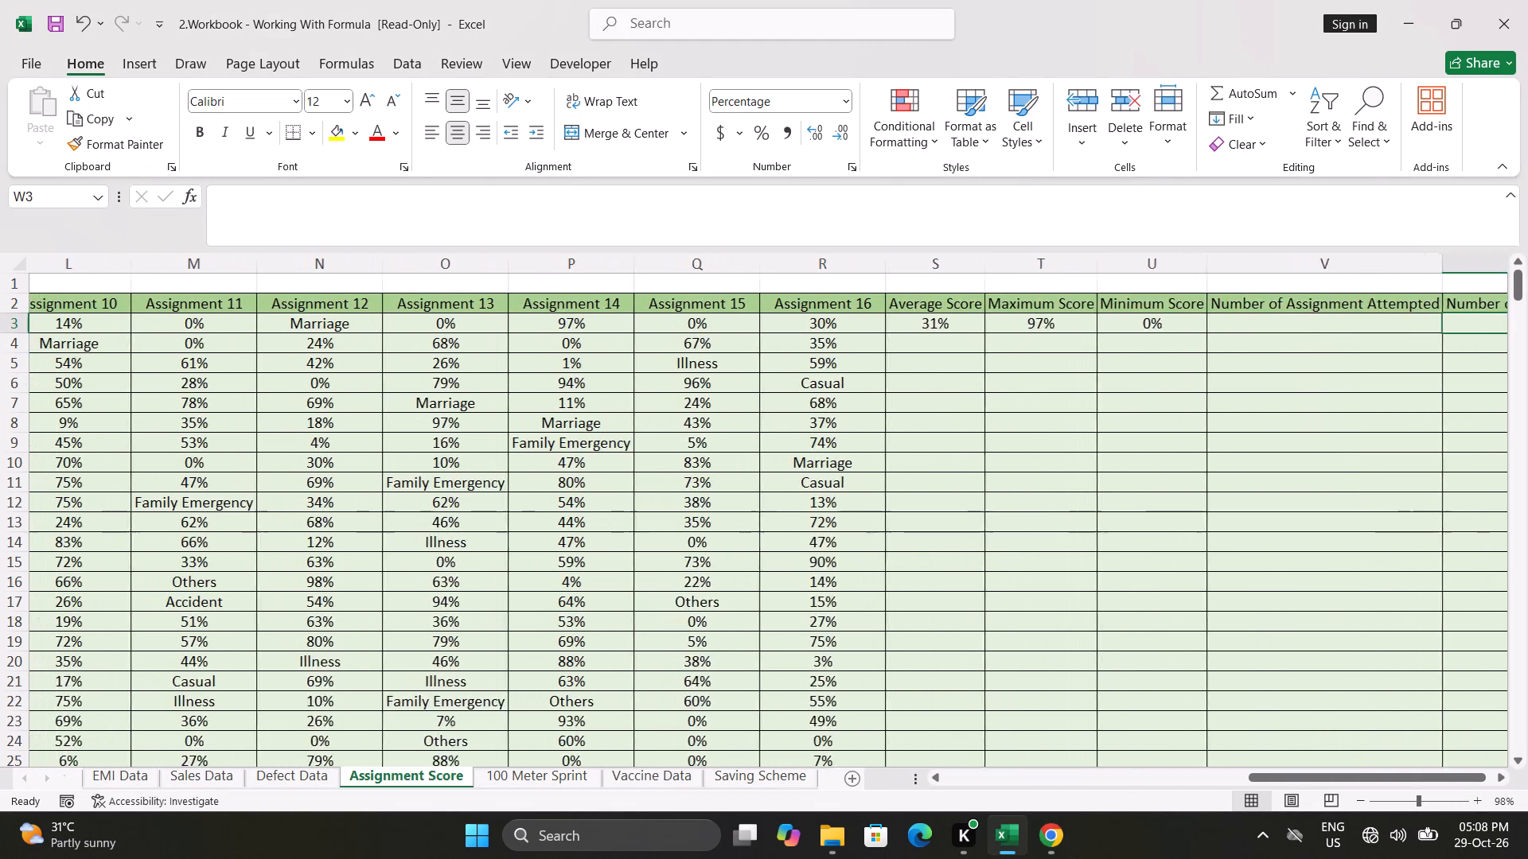
{"action": "scroll", "coordinate": [1171, 327], "scroll_direction": "right", "scroll_amount": 1}
{"action": "left_click_drag", "start_coordinate": [996, 326], "coordinate": [1113, 318]}
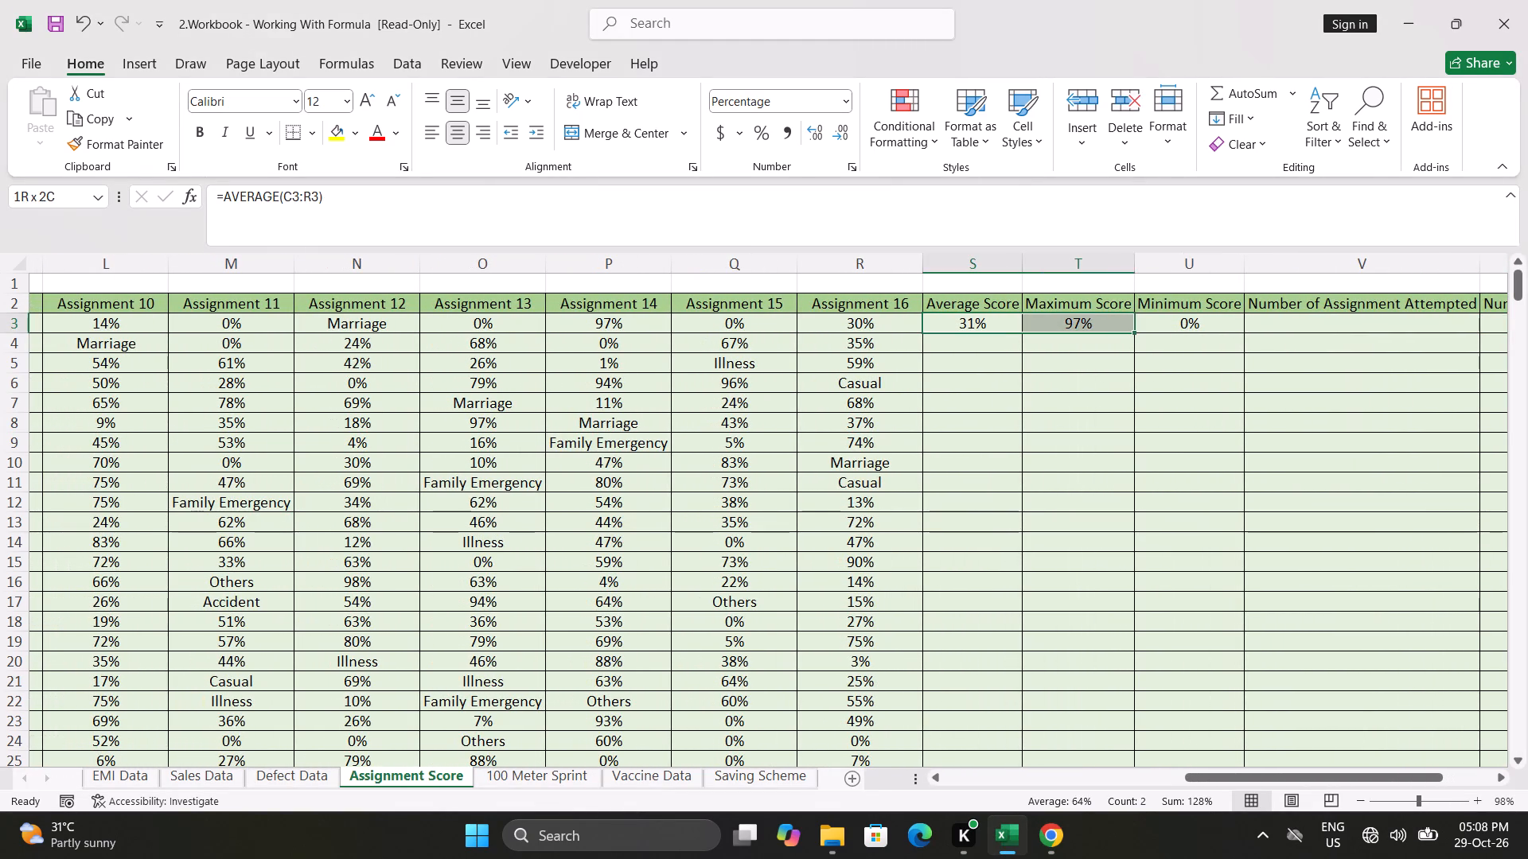
{"action": "left_click_drag", "start_coordinate": [1113, 318], "coordinate": [1164, 321]}
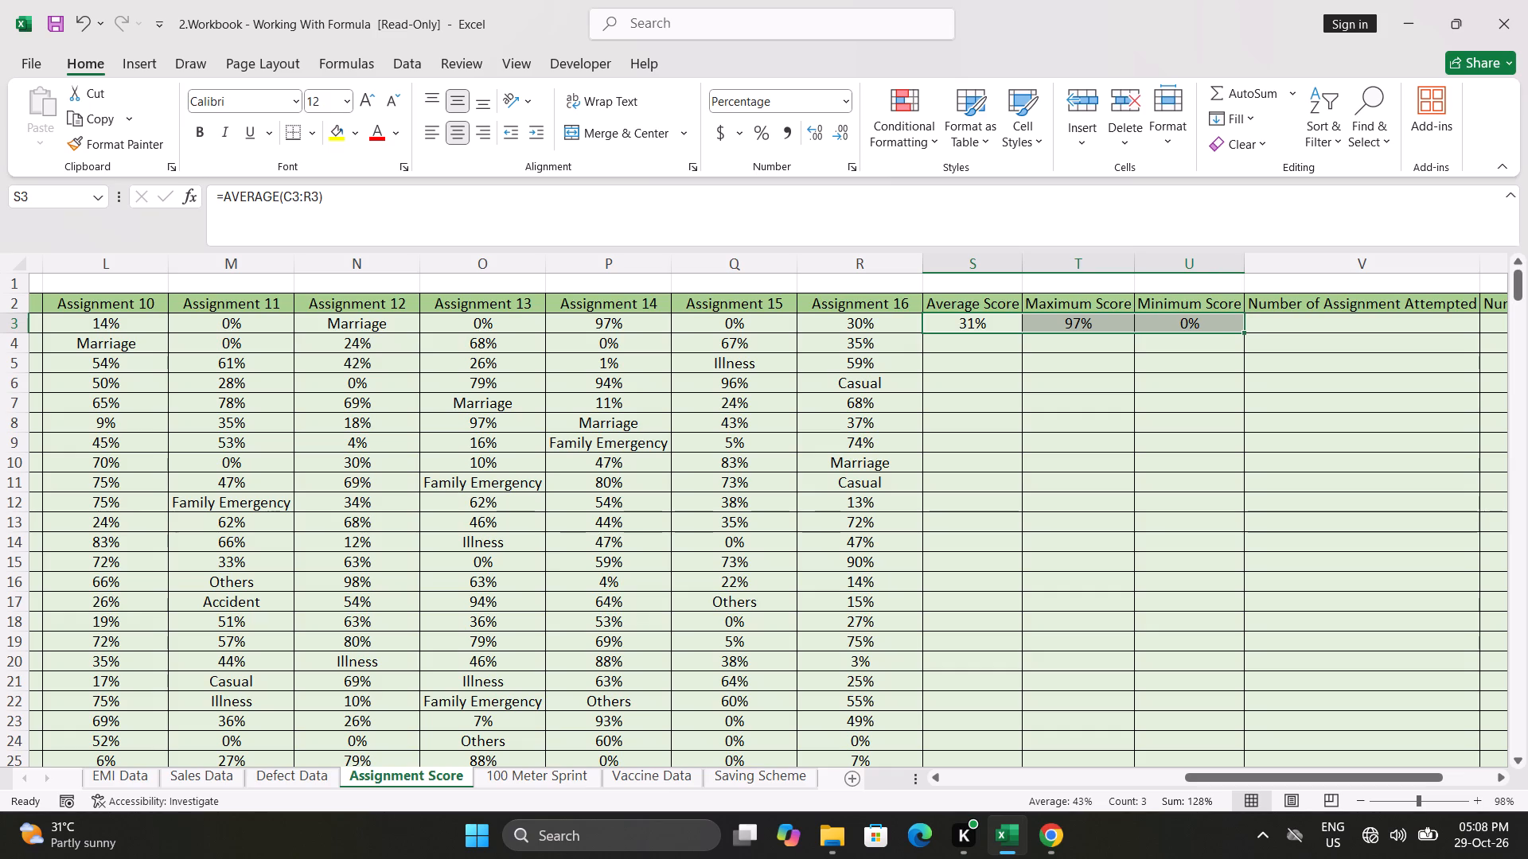
{"action": "double_click", "coordinate": [1243, 332]}
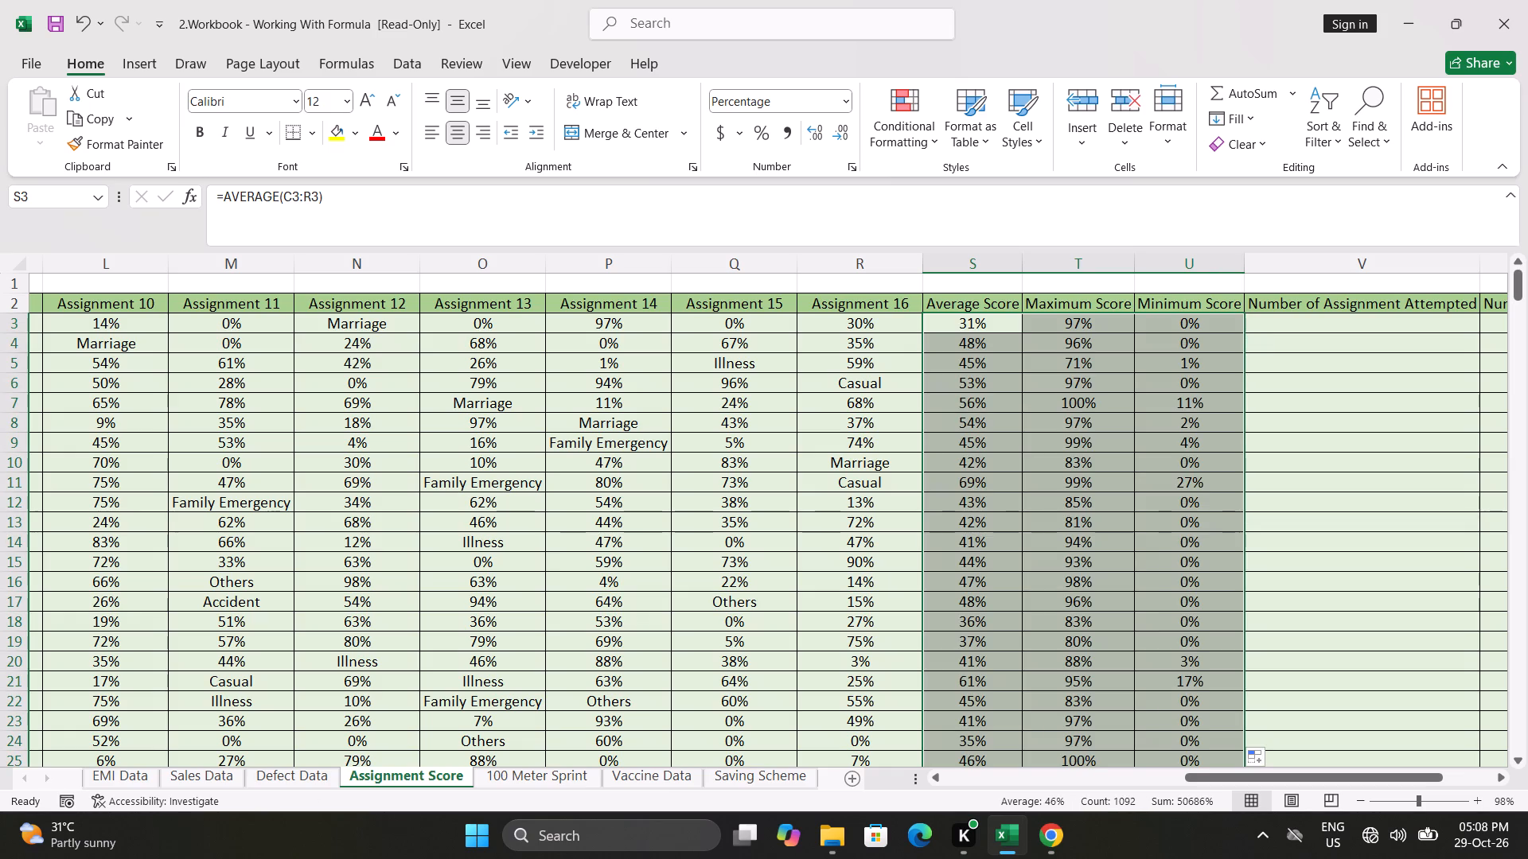
Check the Average, Maximum and Minimum Score columns down the rows of the Assignment Score sheet.
{"action": "left_click", "coordinate": [1148, 562]}
{"action": "scroll", "coordinate": [1148, 562], "scroll_direction": "down", "scroll_amount": 1}
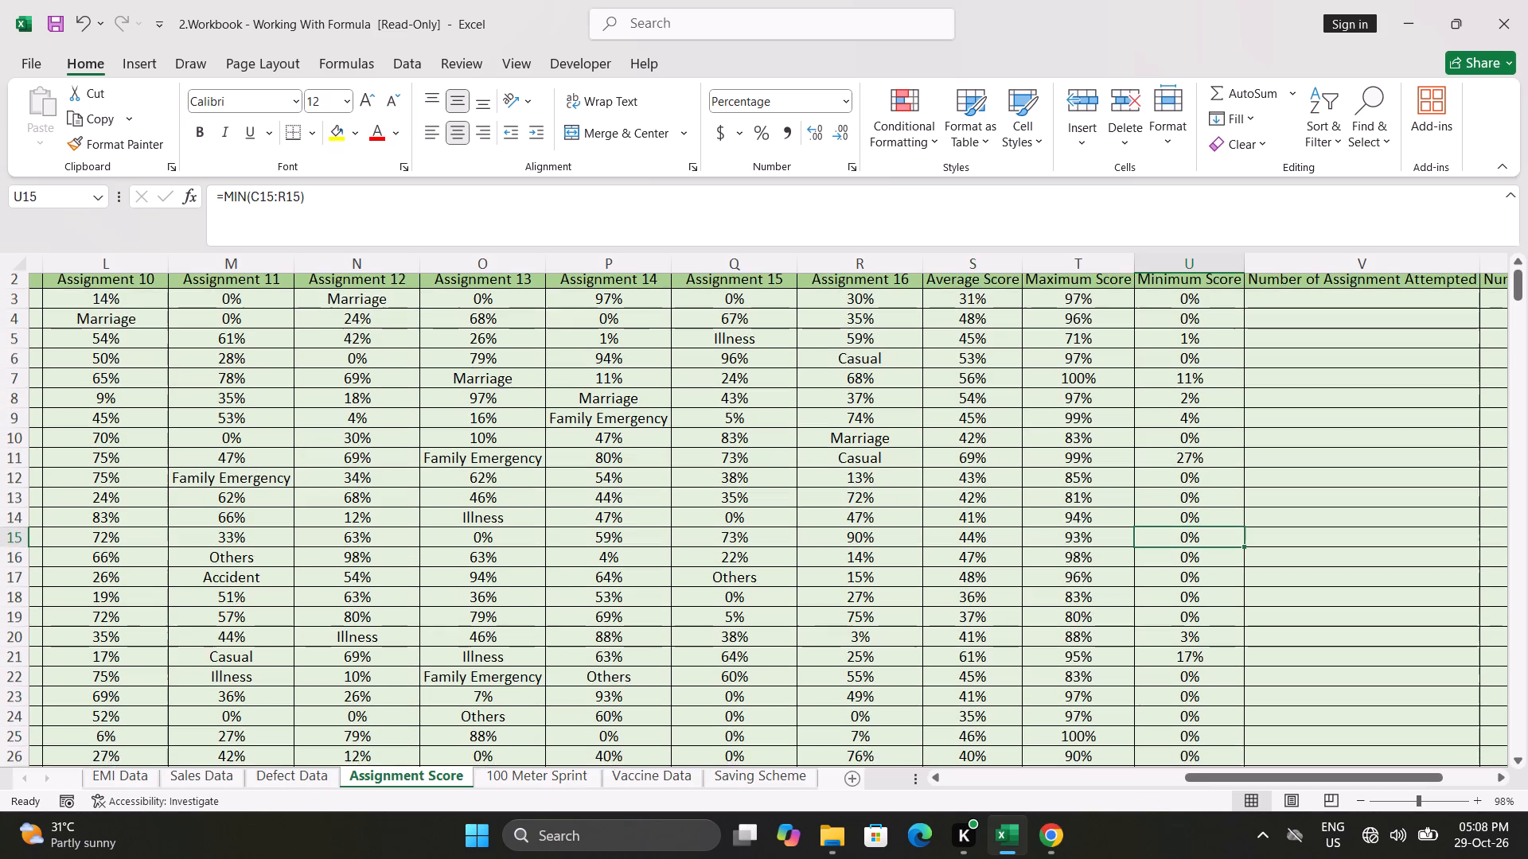
{"action": "scroll", "coordinate": [1148, 562], "scroll_direction": "down", "scroll_amount": 3}
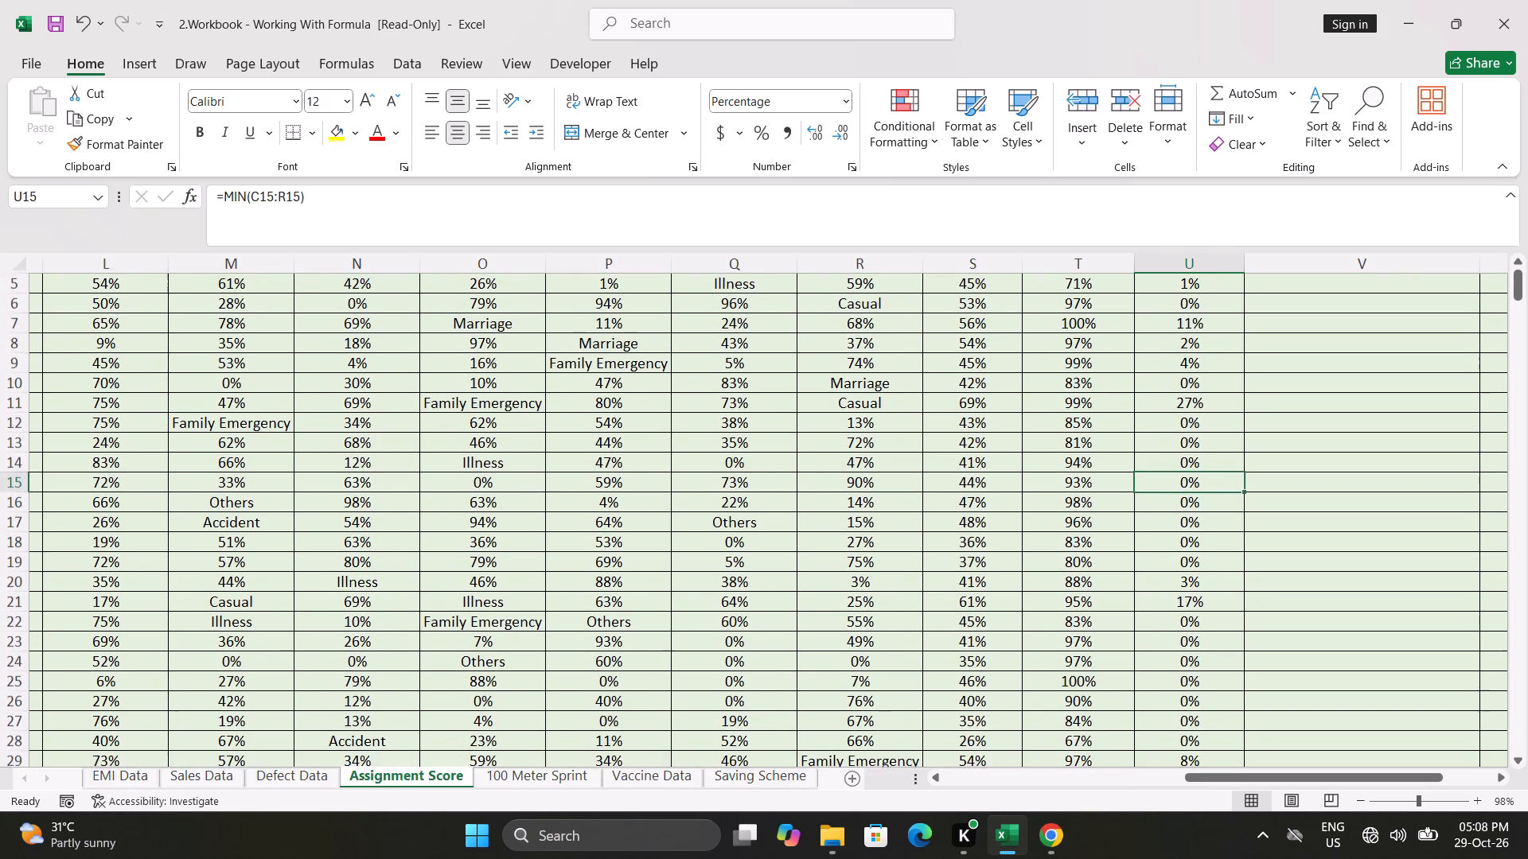
{"action": "scroll", "coordinate": [1148, 562], "scroll_direction": "down", "scroll_amount": 2}
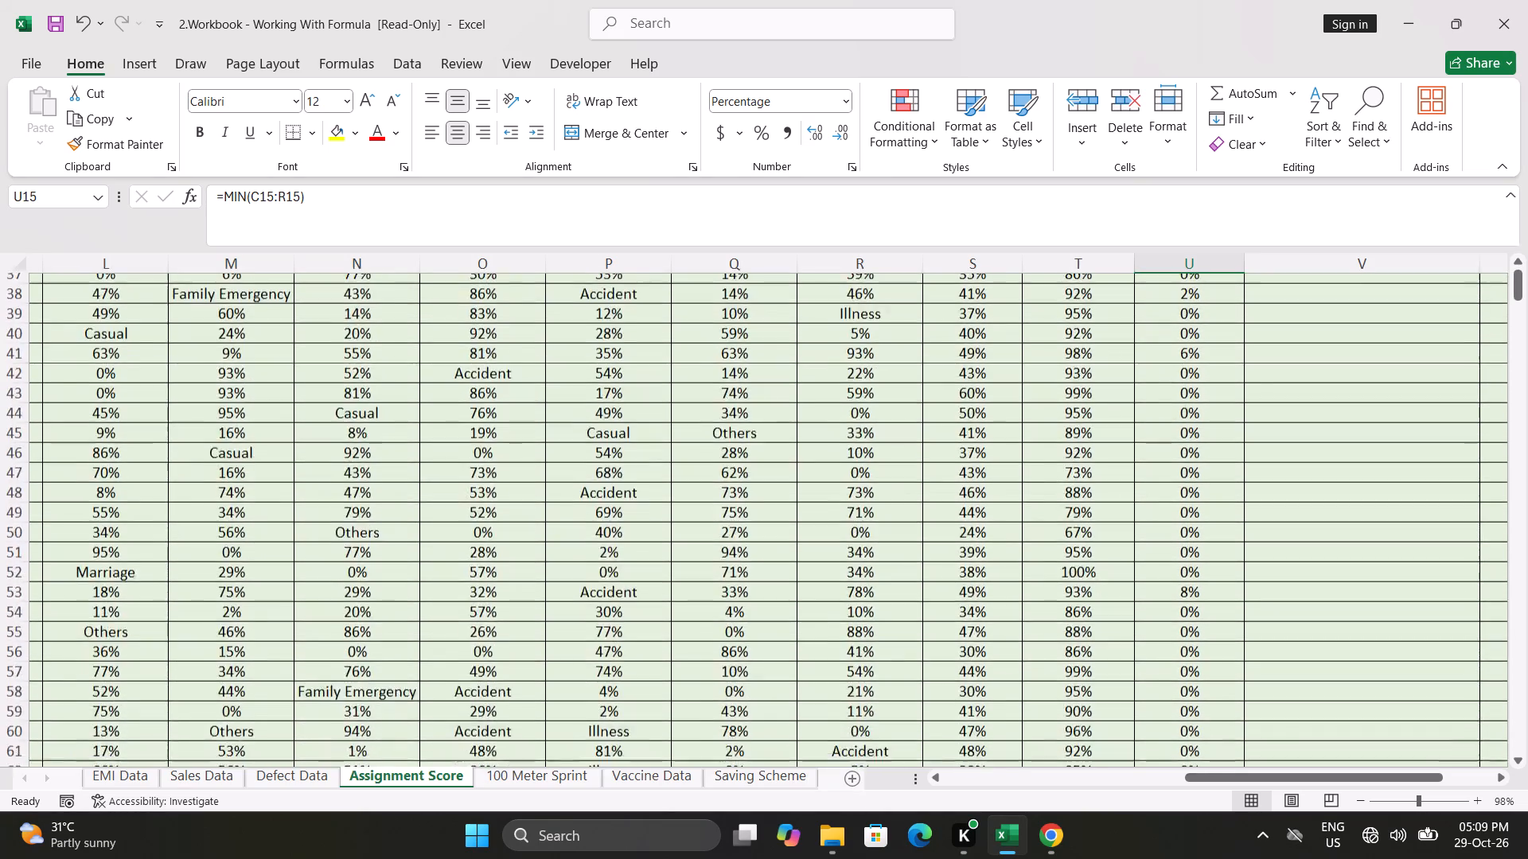
{"action": "scroll", "coordinate": [1148, 562], "scroll_direction": "down", "scroll_amount": 5}
{"action": "scroll", "coordinate": [1148, 562], "scroll_direction": "left", "scroll_amount": 1}
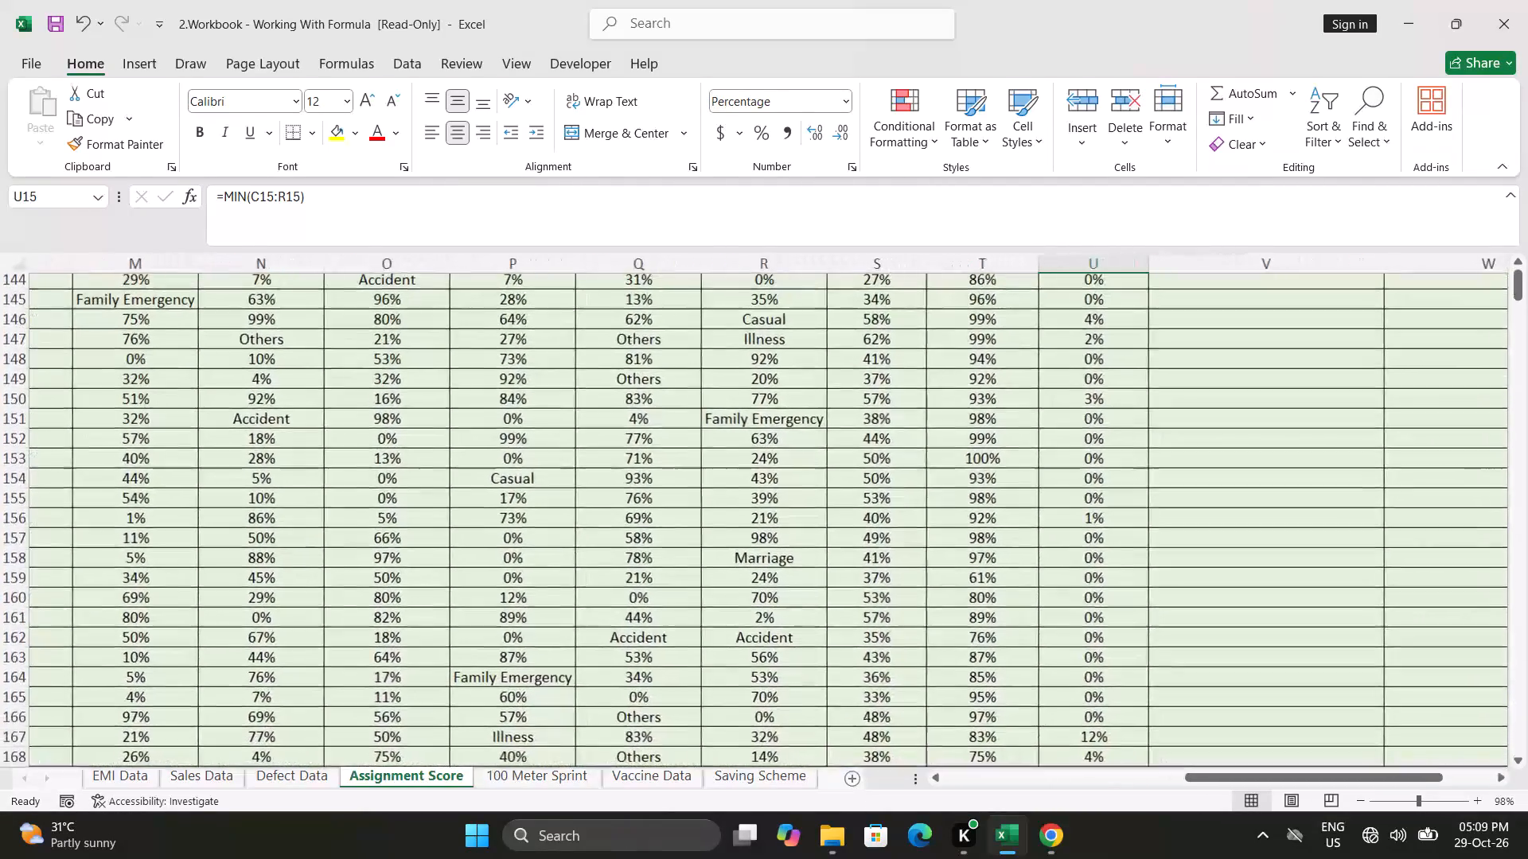
On the 100 Meter Sprint sheet, centre the whole athlete table, including its header row, both vertically and horizontally within its cells.
{"action": "left_click", "coordinate": [527, 781]}
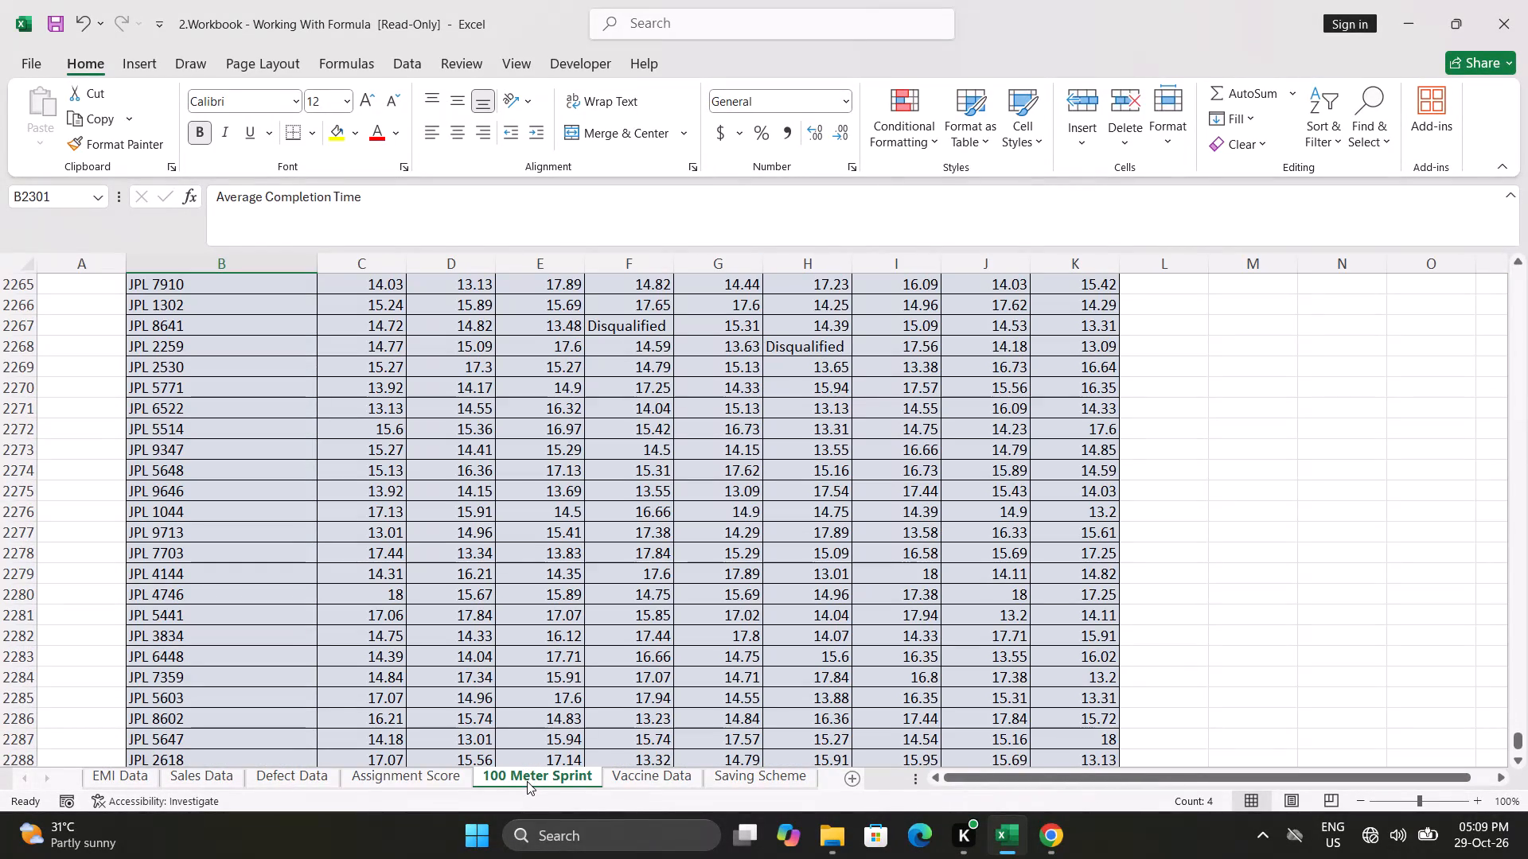
{"action": "scroll", "coordinate": [851, 487], "scroll_direction": "up", "scroll_amount": 4}
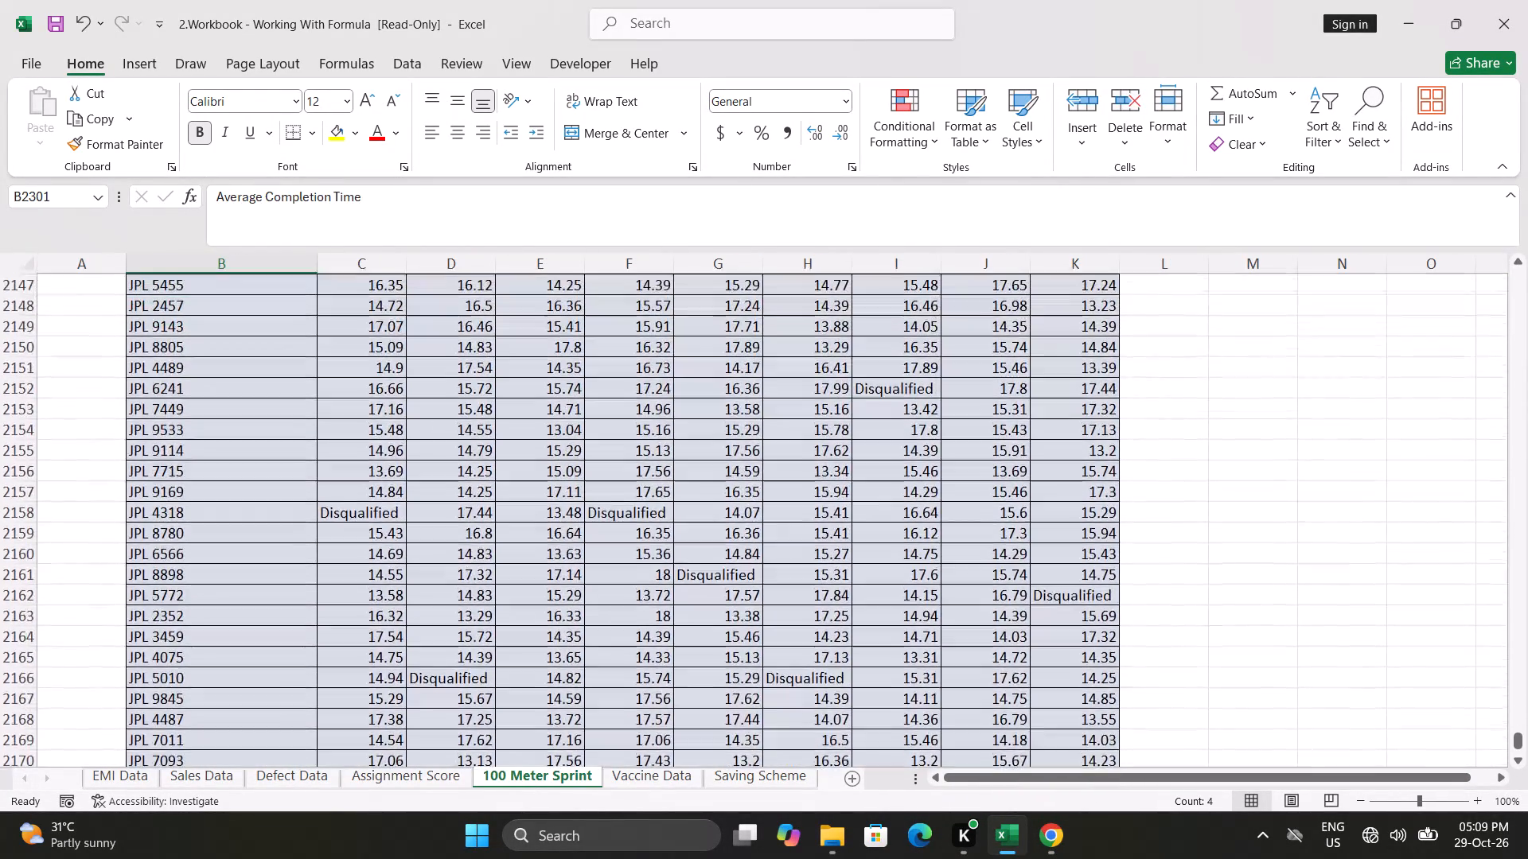
{"action": "key", "text": "ctrl+Up"}
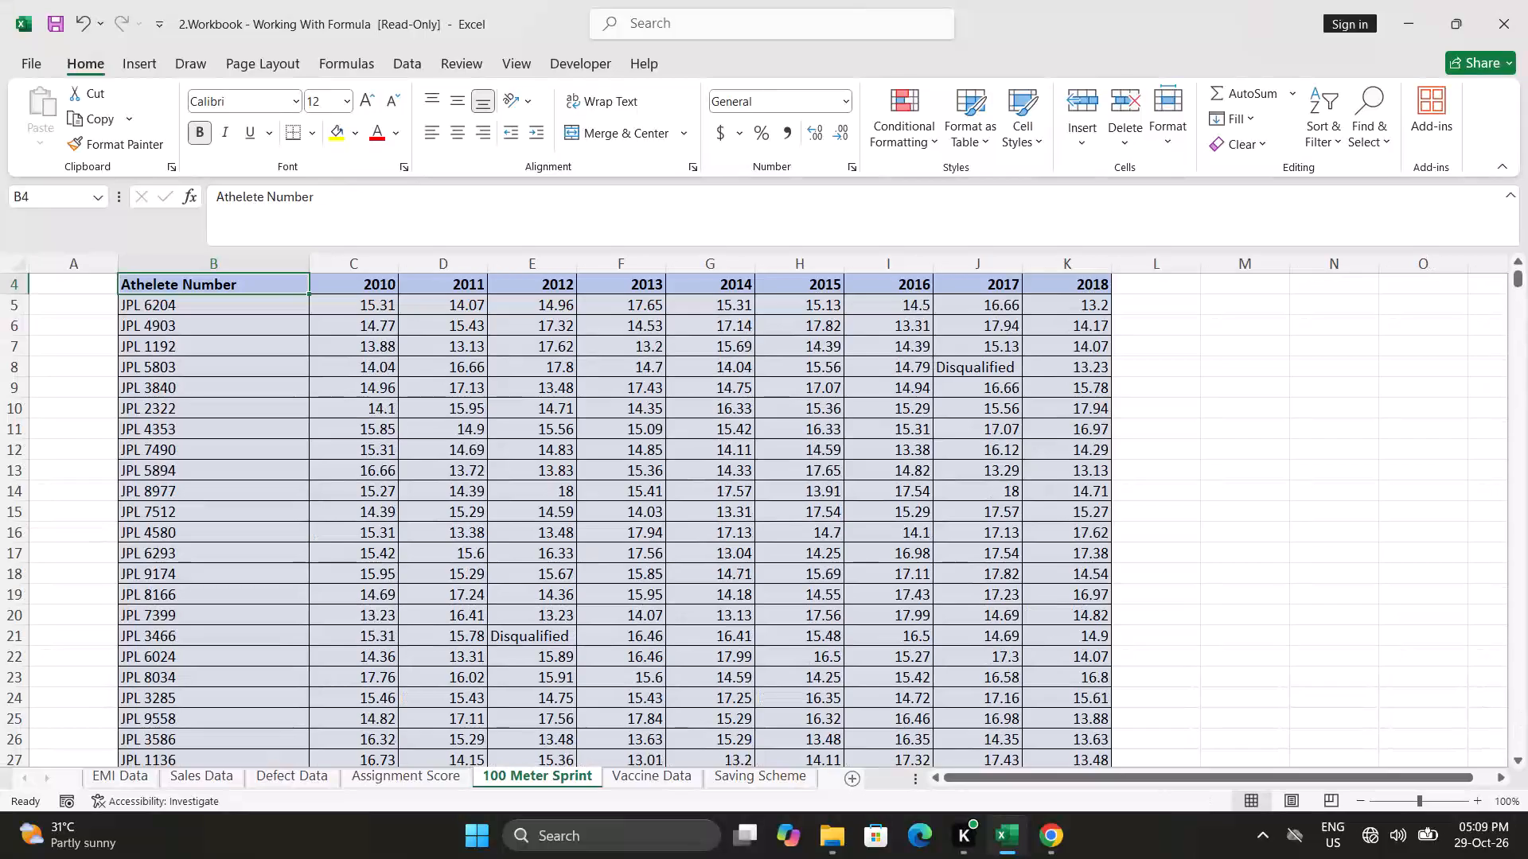
{"action": "scroll", "coordinate": [922, 465], "scroll_direction": "left", "scroll_amount": 1}
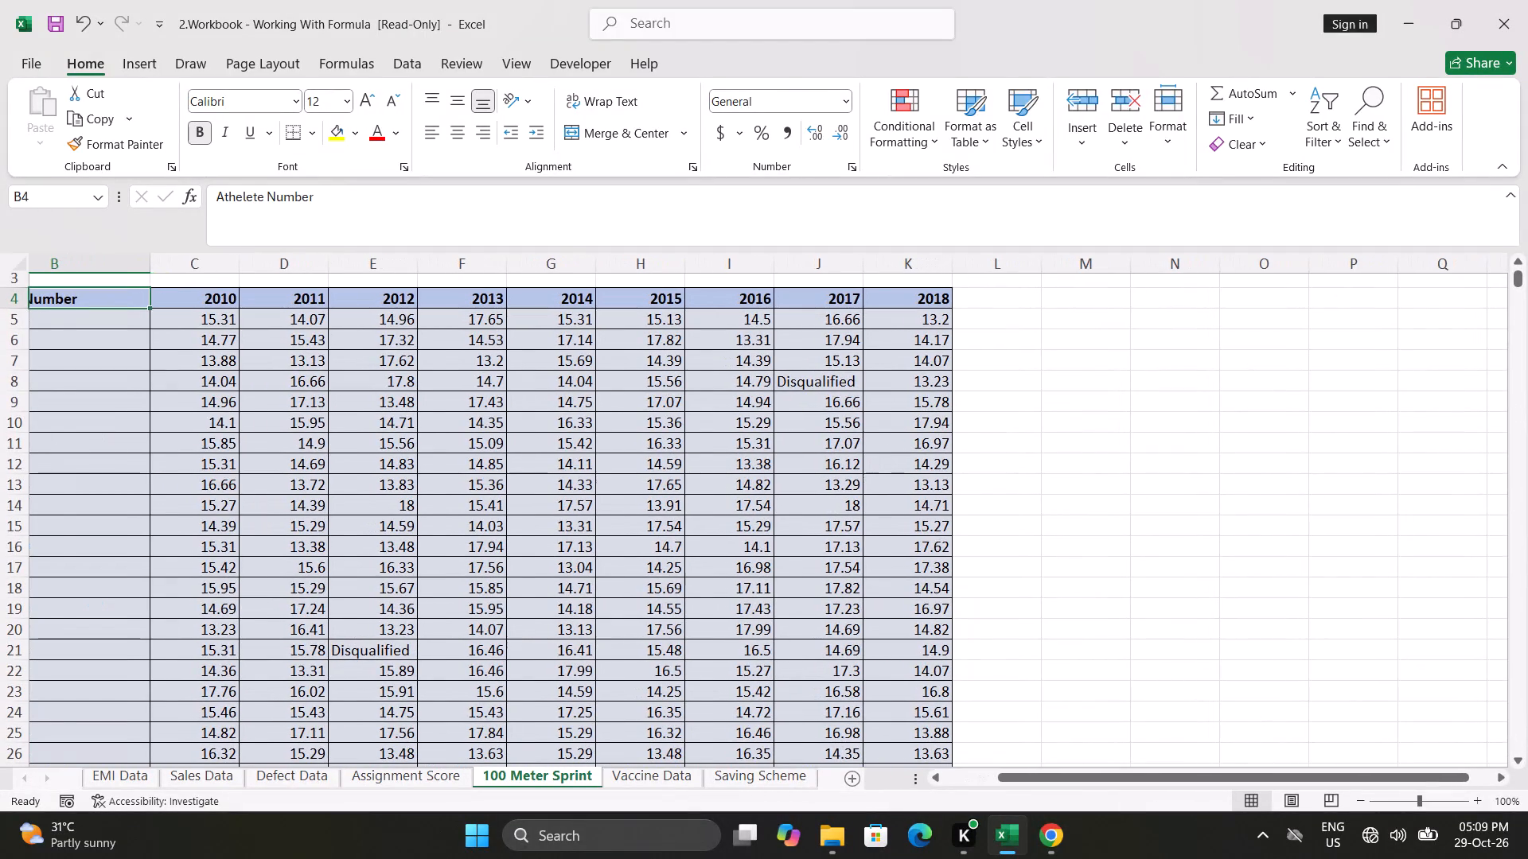
{"action": "scroll", "coordinate": [922, 465], "scroll_direction": "right", "scroll_amount": 1}
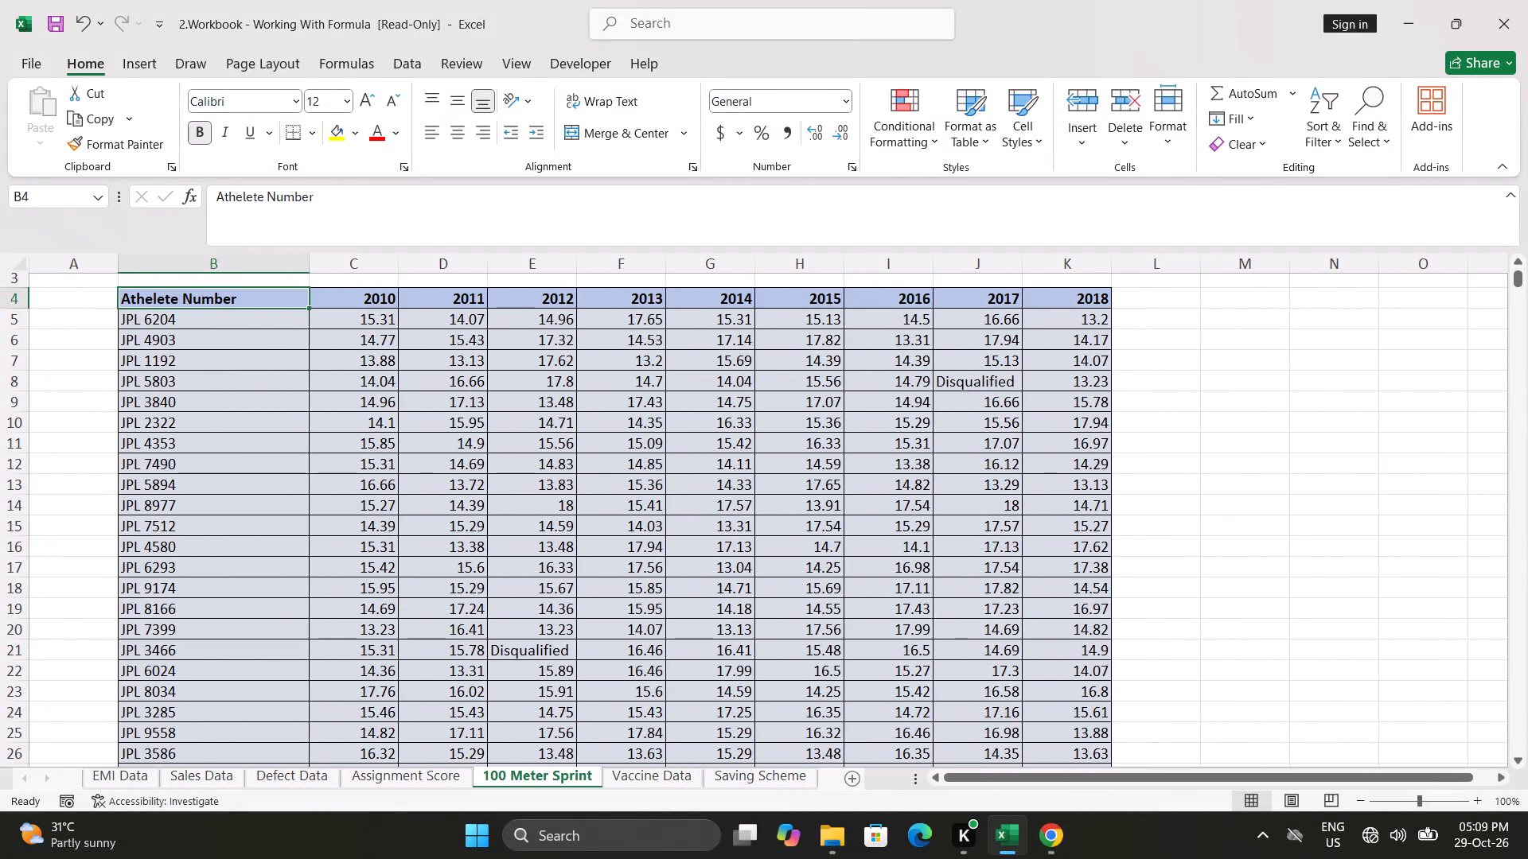
{"action": "left_click", "coordinate": [411, 465]}
{"action": "key", "text": "ctrl+a"}
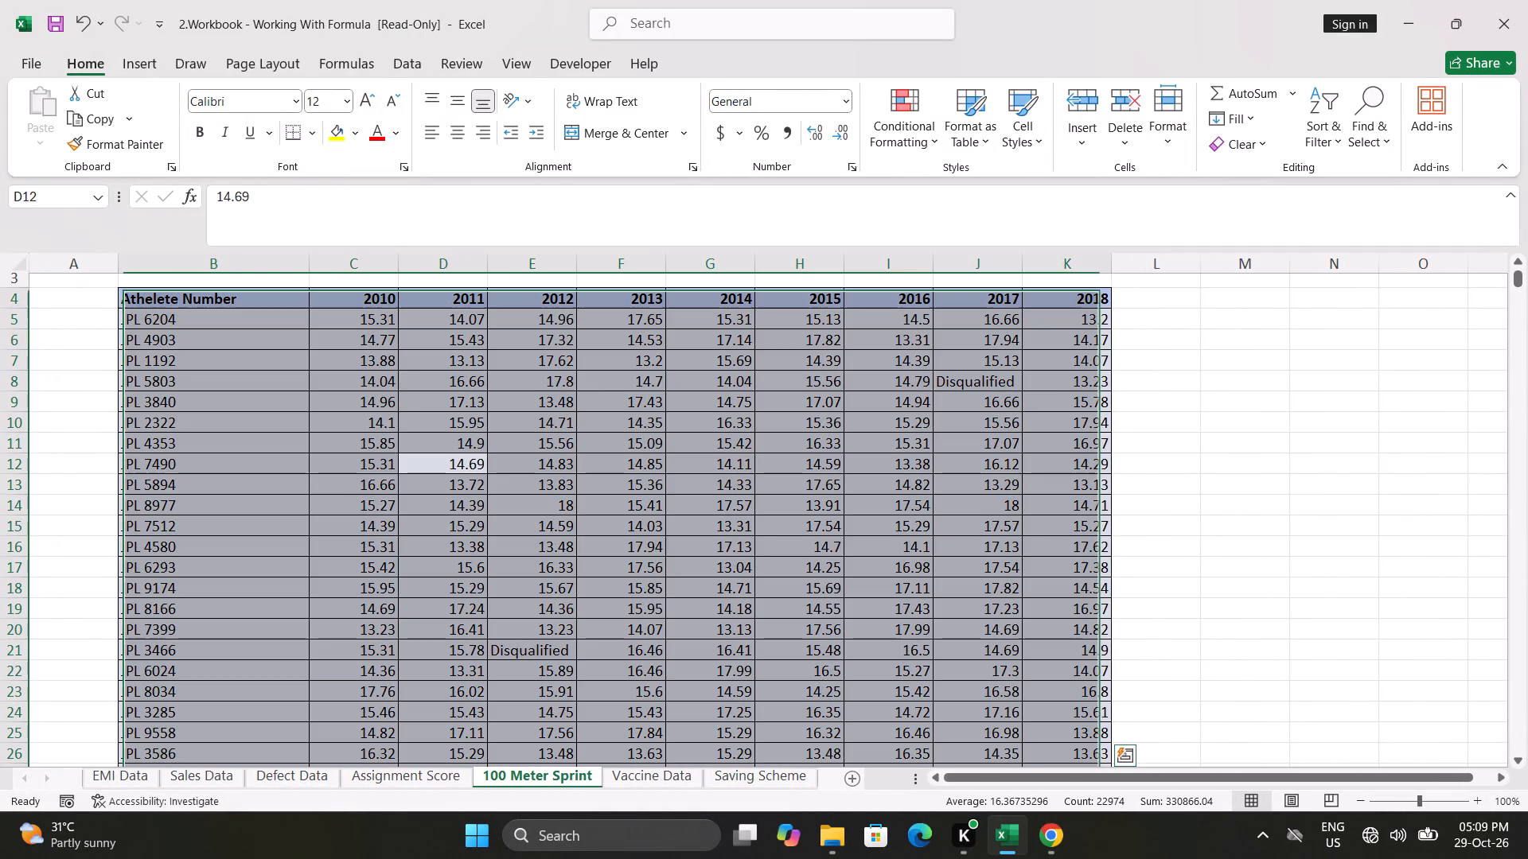
{"action": "left_click", "coordinate": [458, 106]}
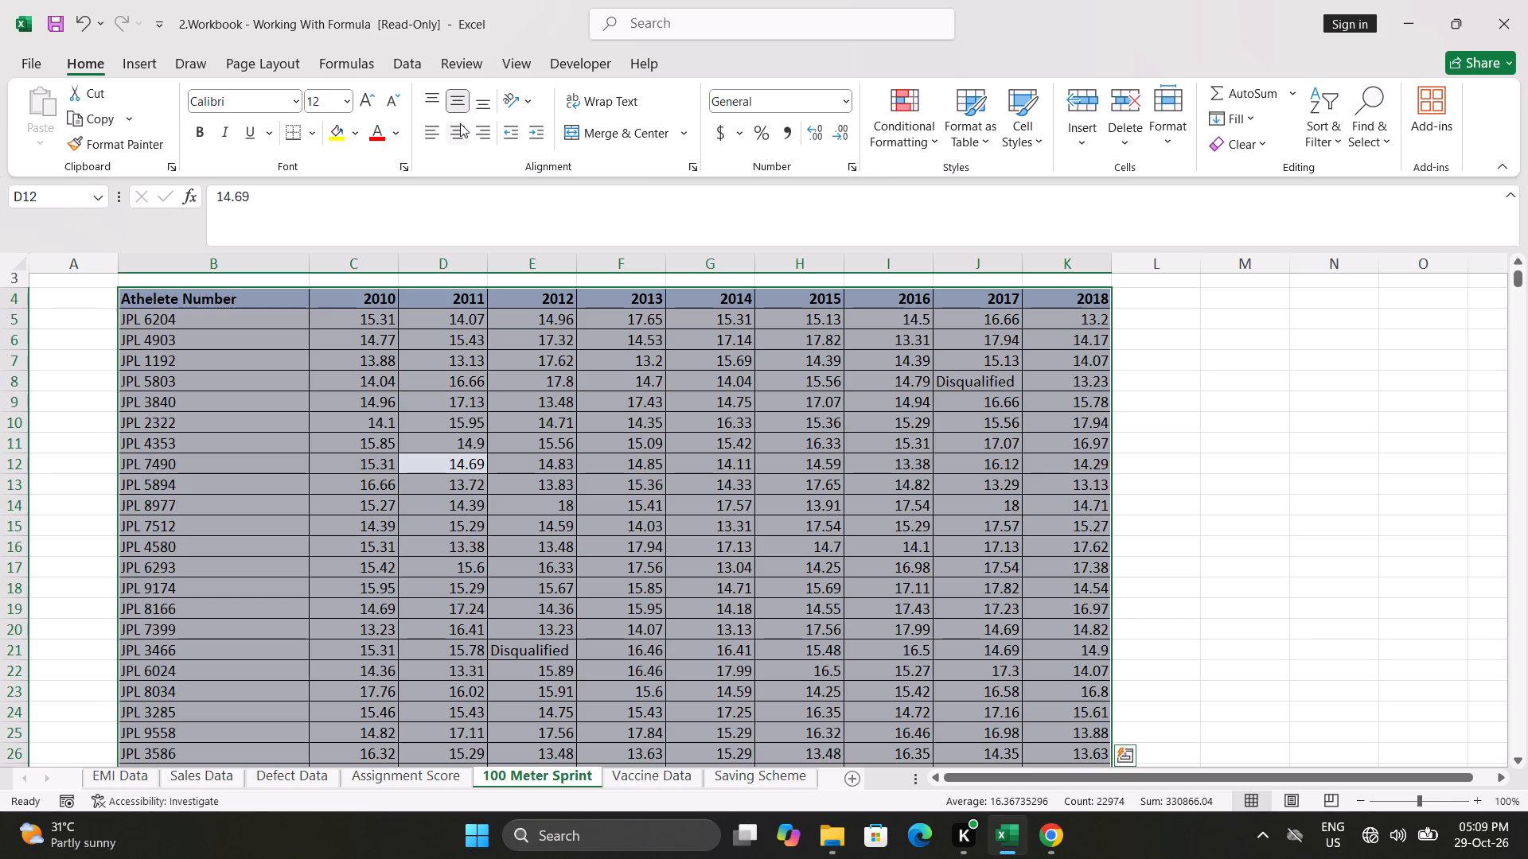
{"action": "left_click", "coordinate": [460, 127]}
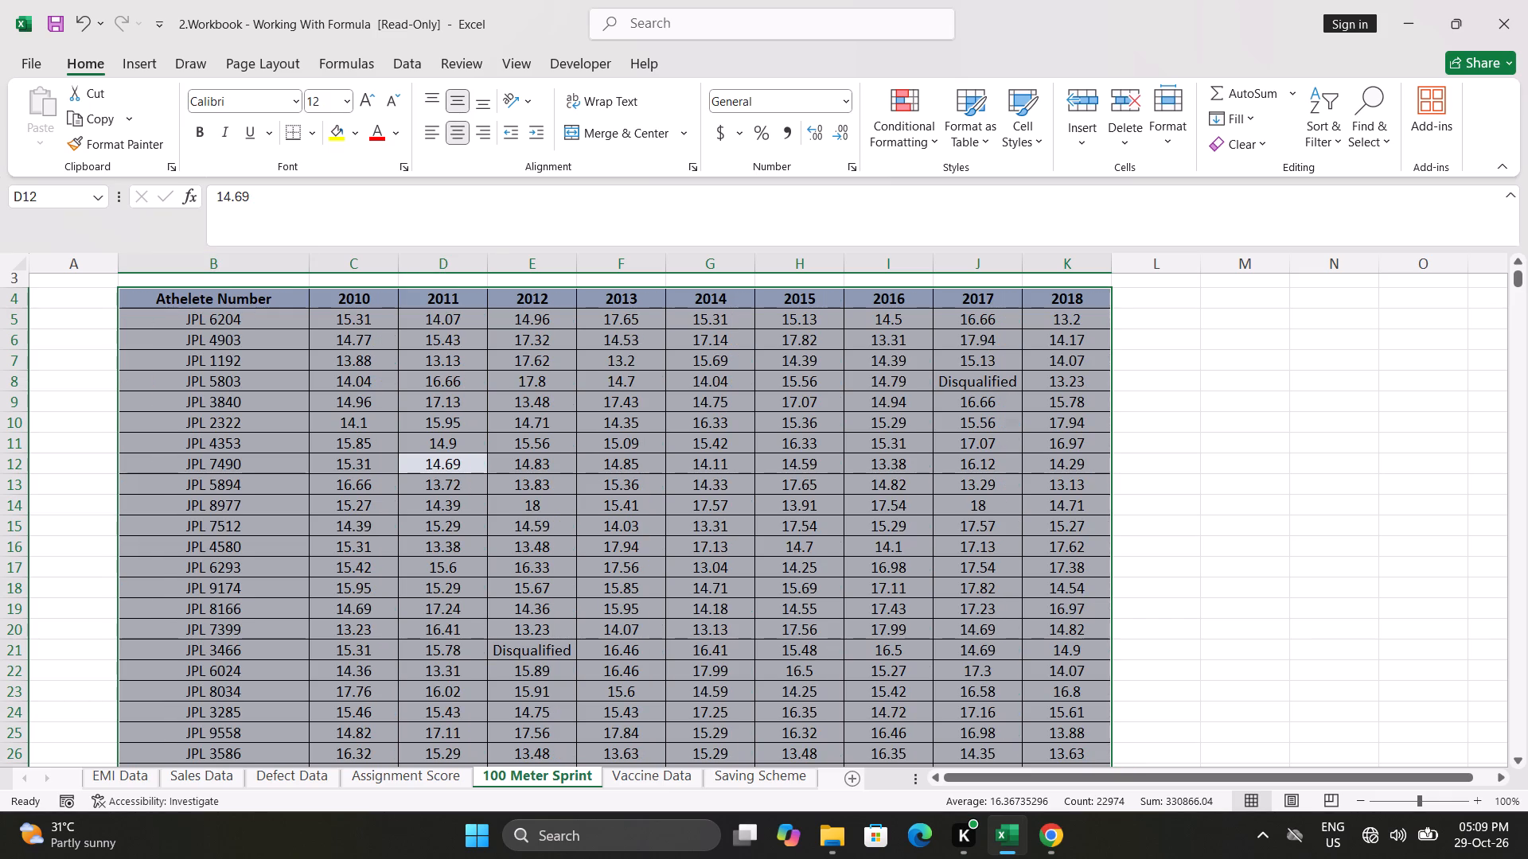
{"action": "double_click", "coordinate": [118, 271]}
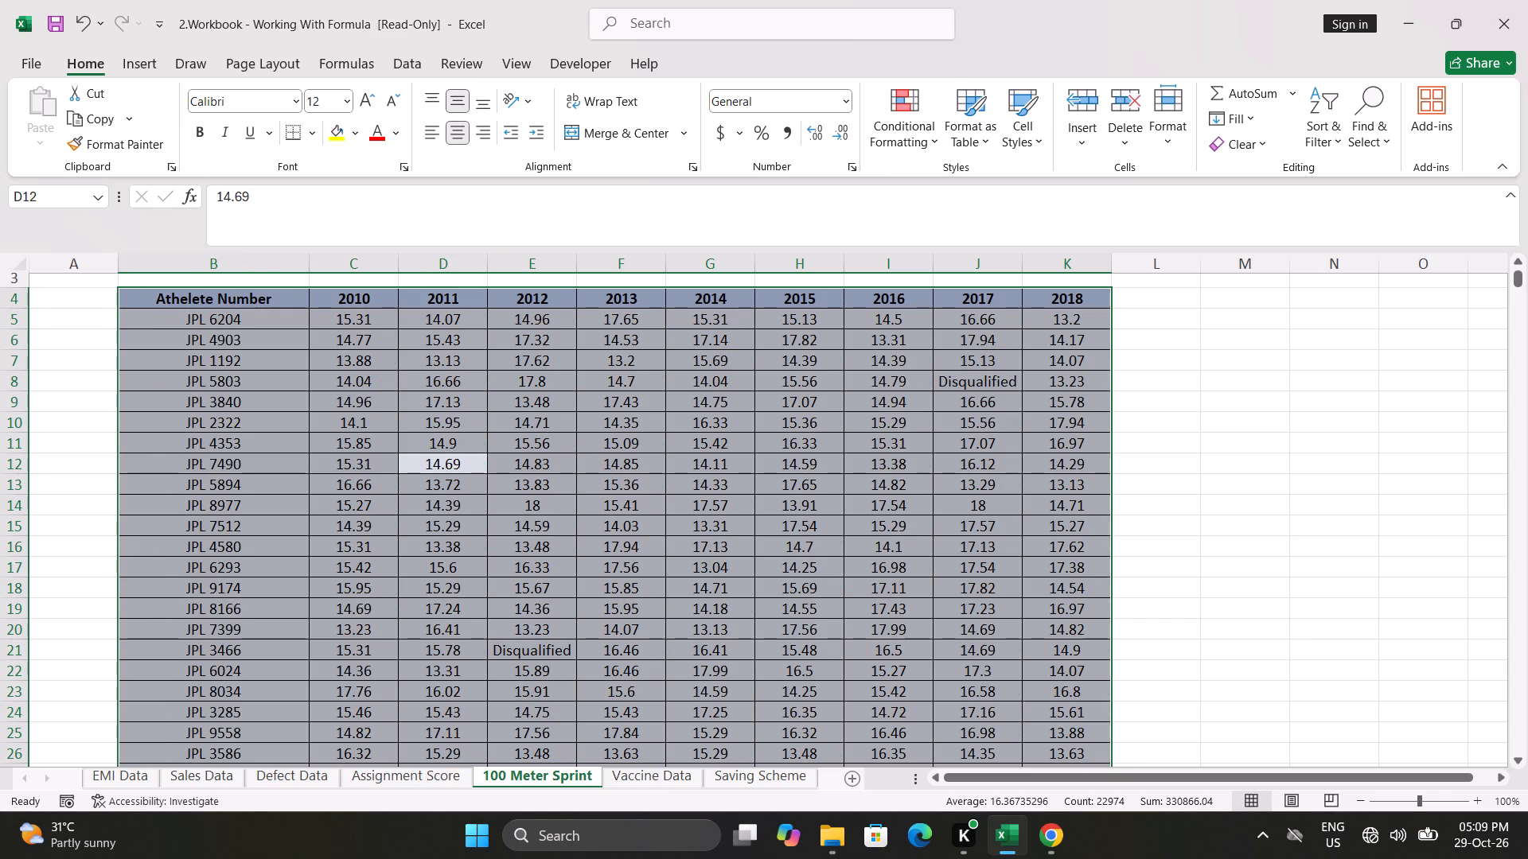
In C2304, the 2010 cell of Number of disqualified, enter a COUNTIF formula over C5:C2300 with the criterion "Disqualified".
{"action": "left_click", "coordinate": [220, 384]}
{"action": "key", "text": "ctrl+Down"}
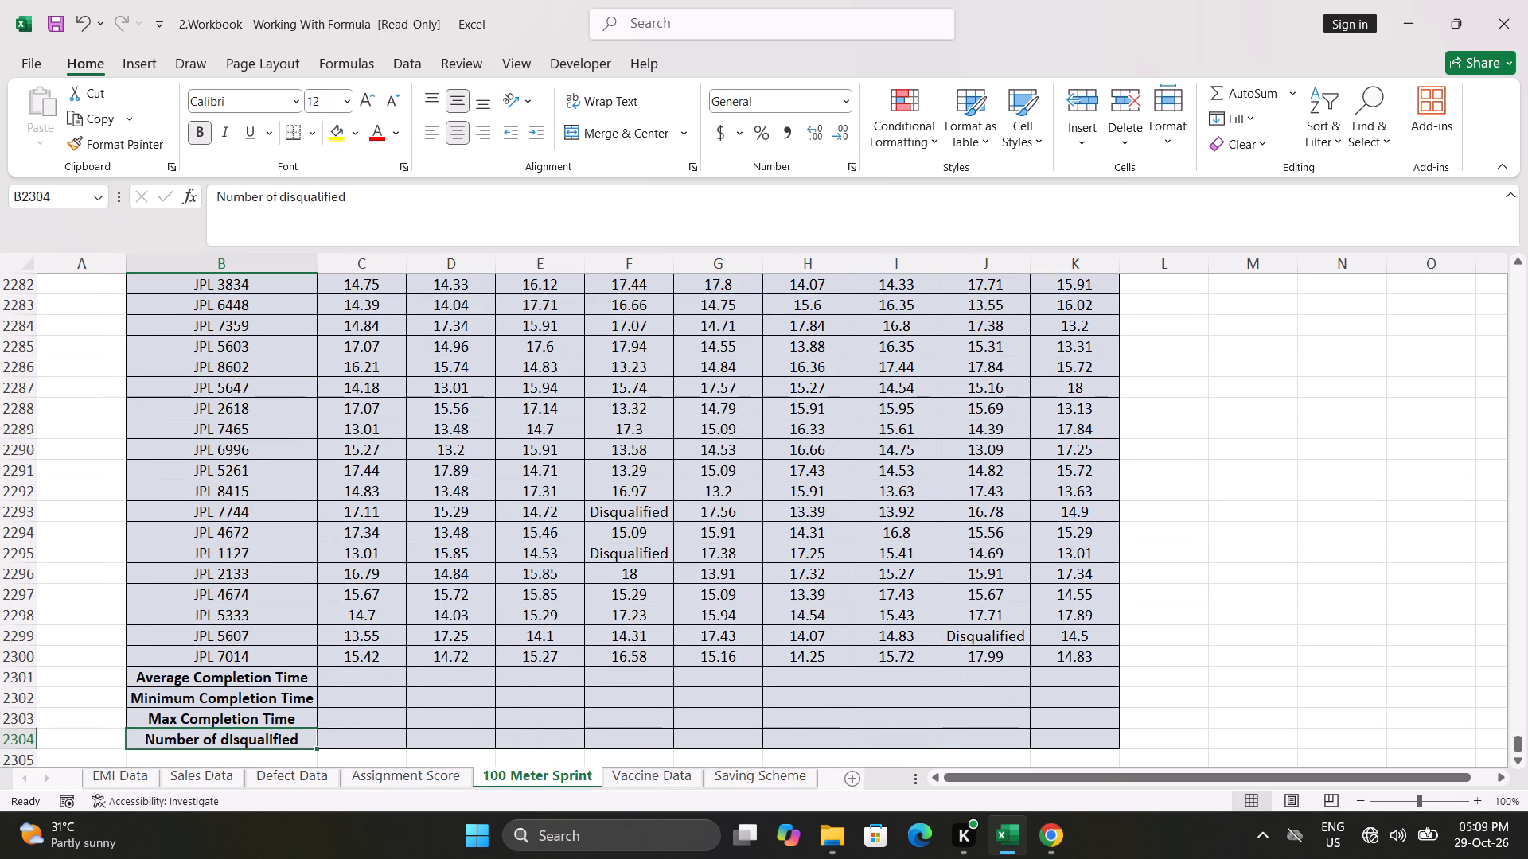
{"action": "left_click", "coordinate": [340, 681]}
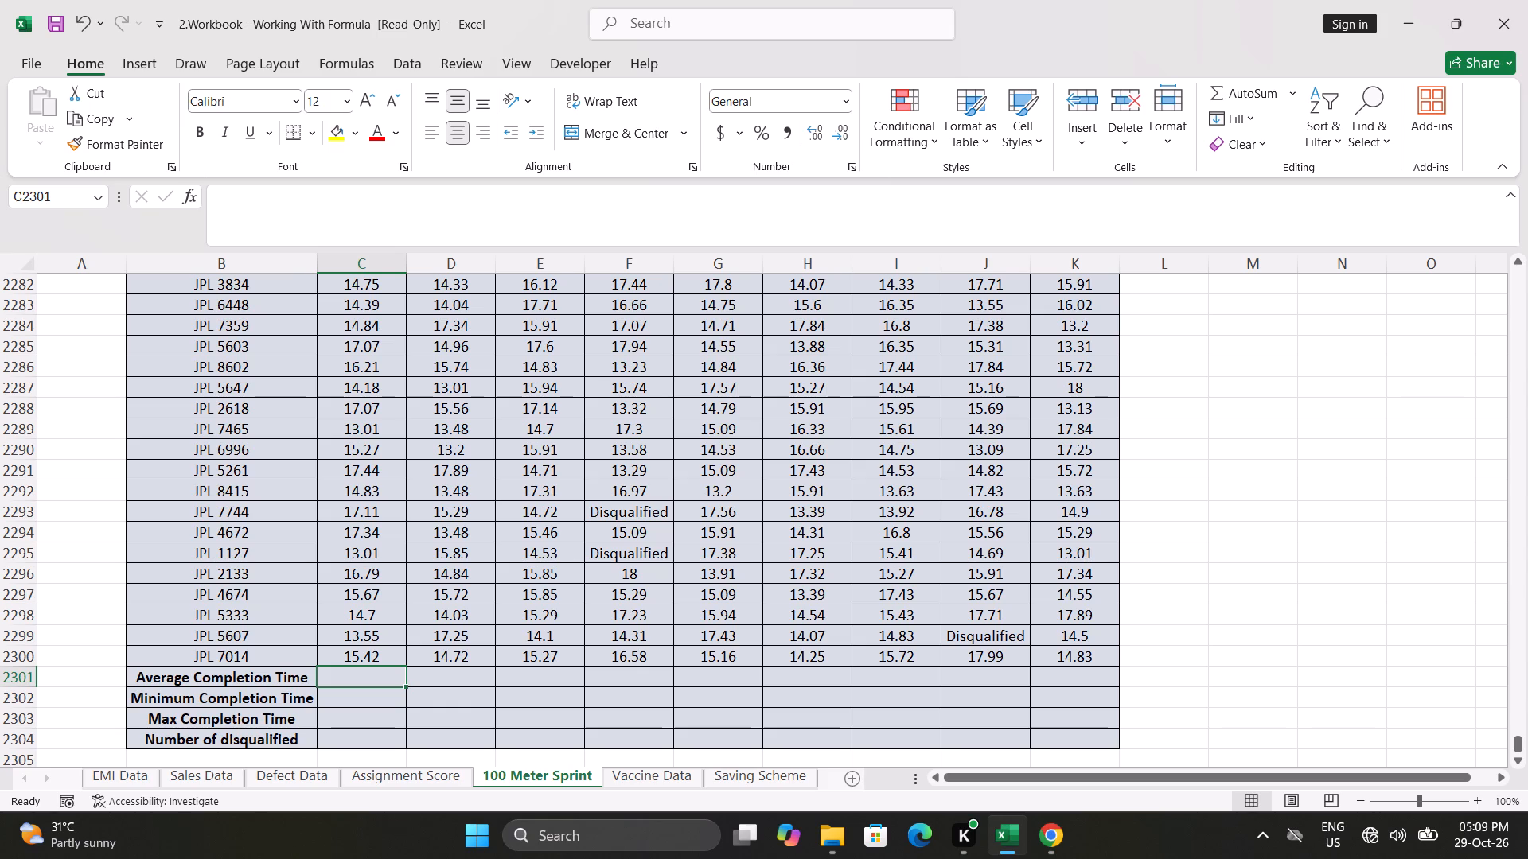
{"action": "left_click", "coordinate": [347, 740]}
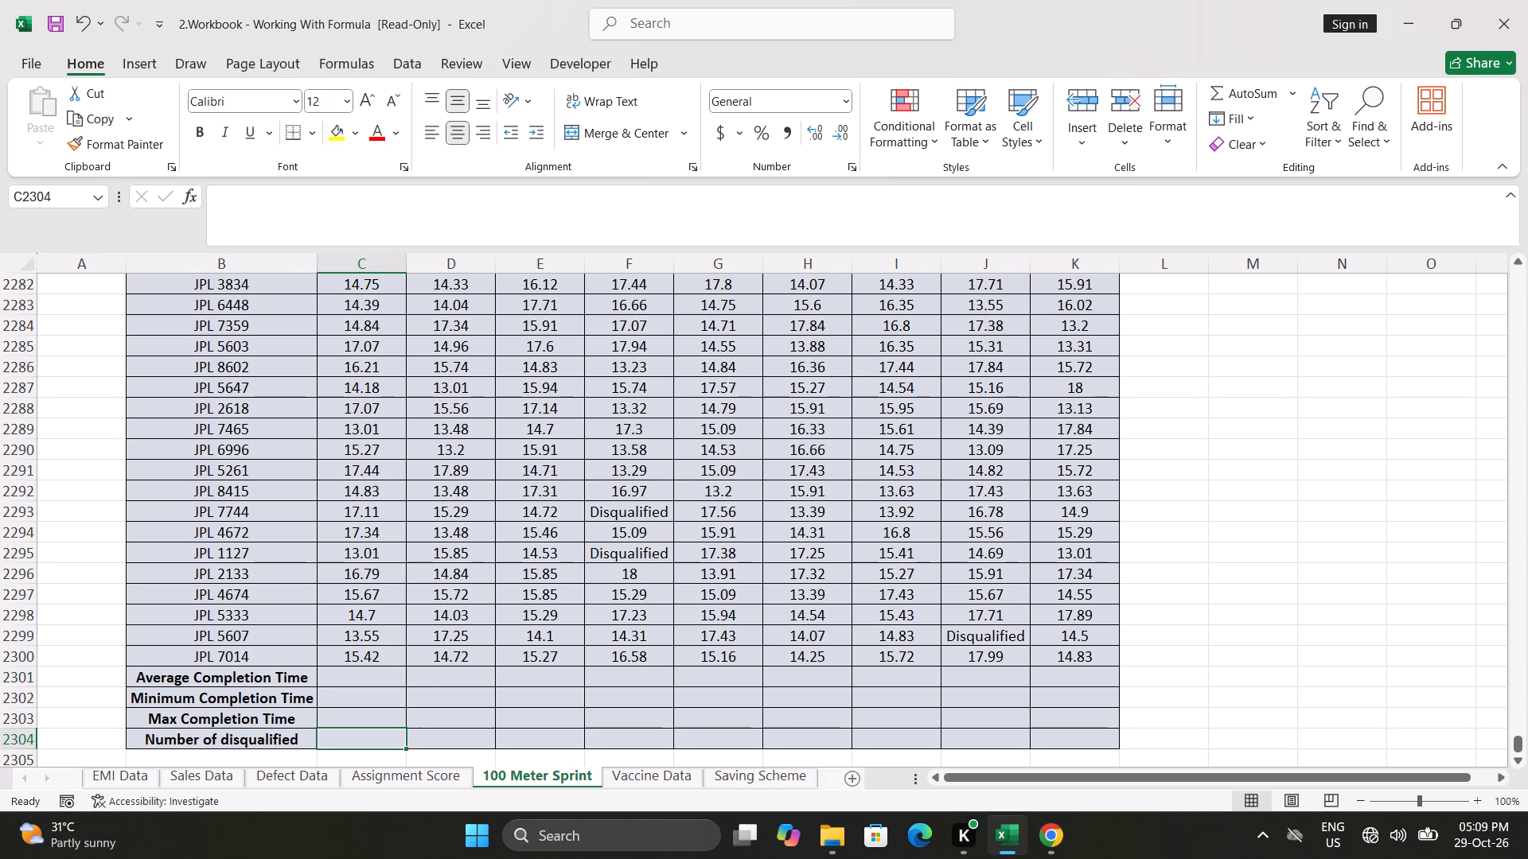
{"action": "key", "text": "equal"}
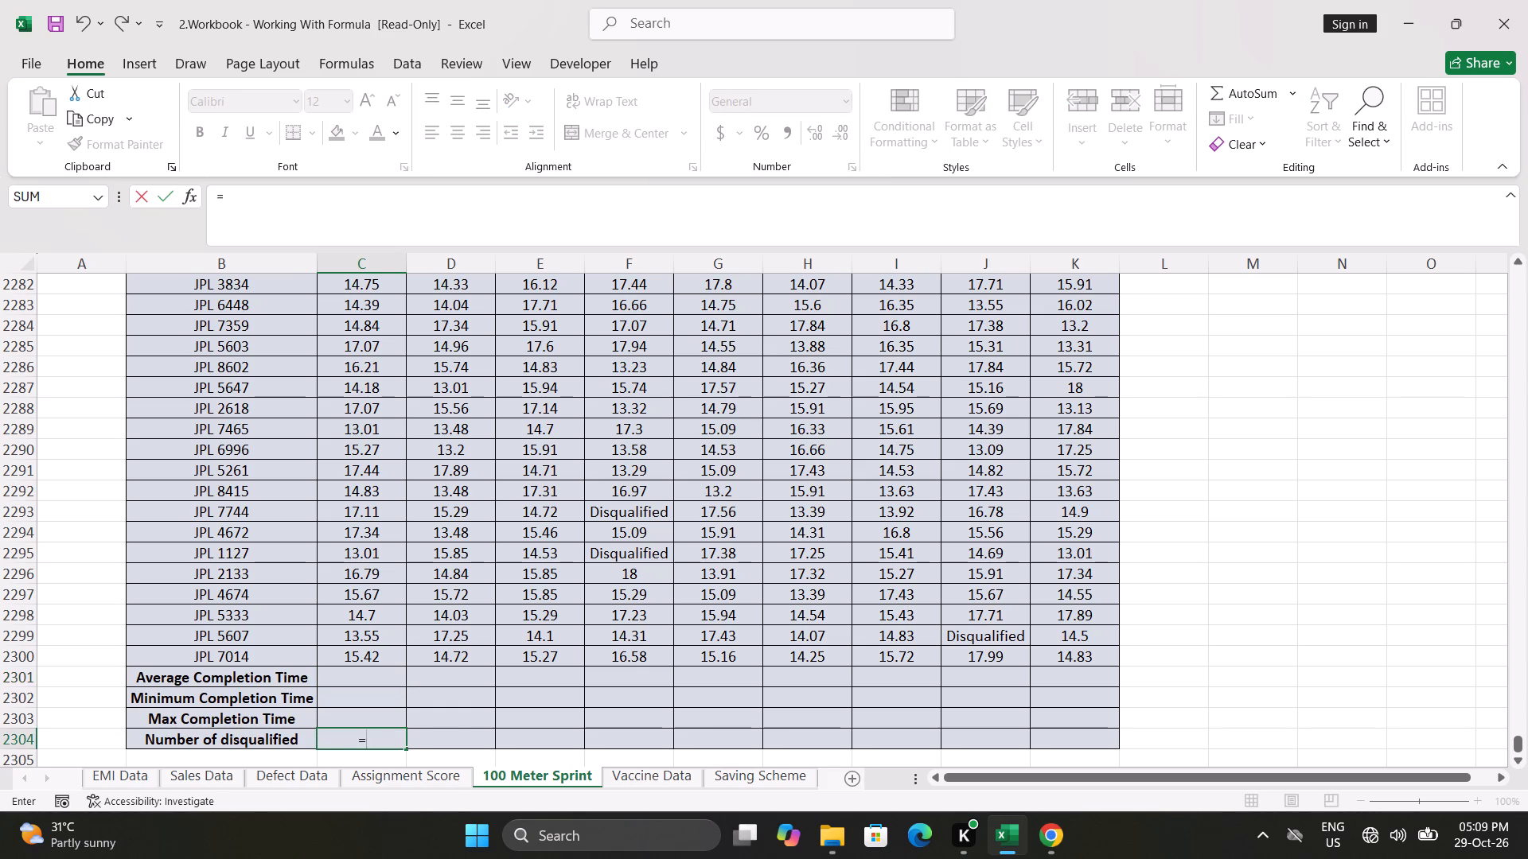
{"action": "type", "text": "cont"}
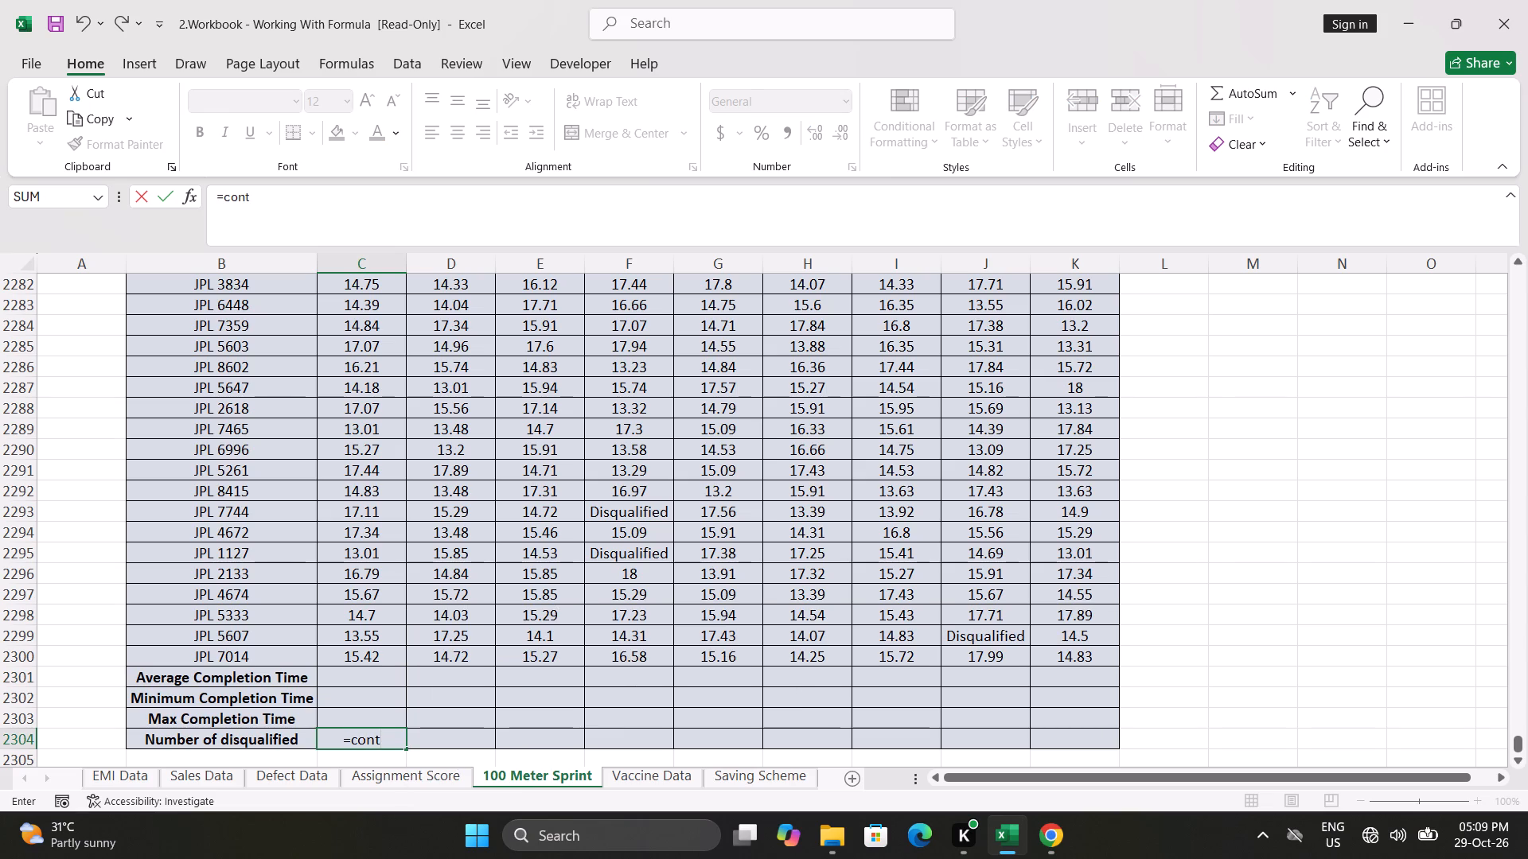
{"action": "key", "text": "BackSpace"}
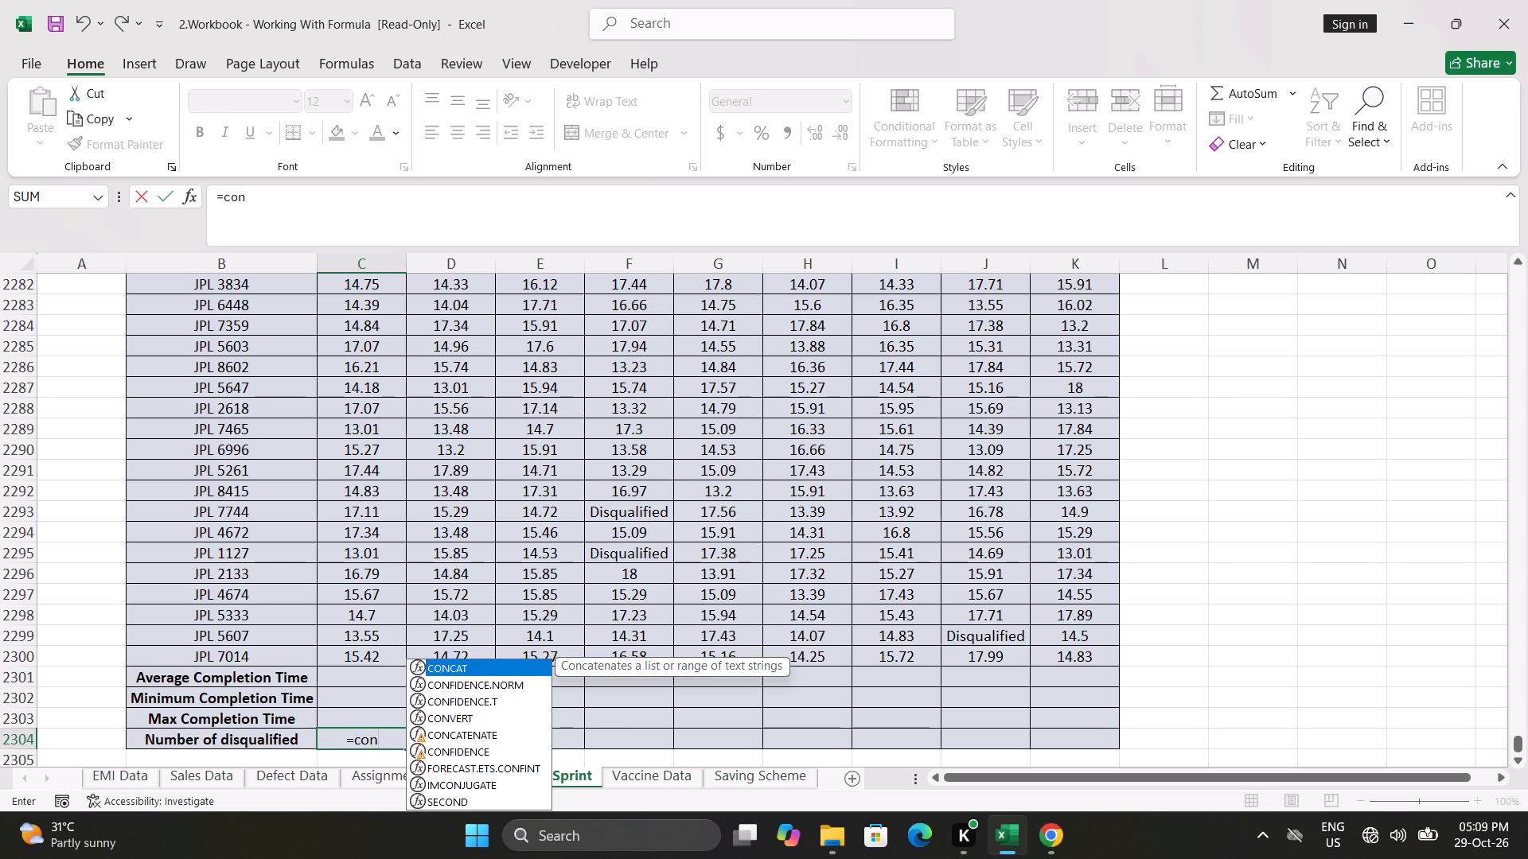
{"action": "key", "text": "BackSpace"}
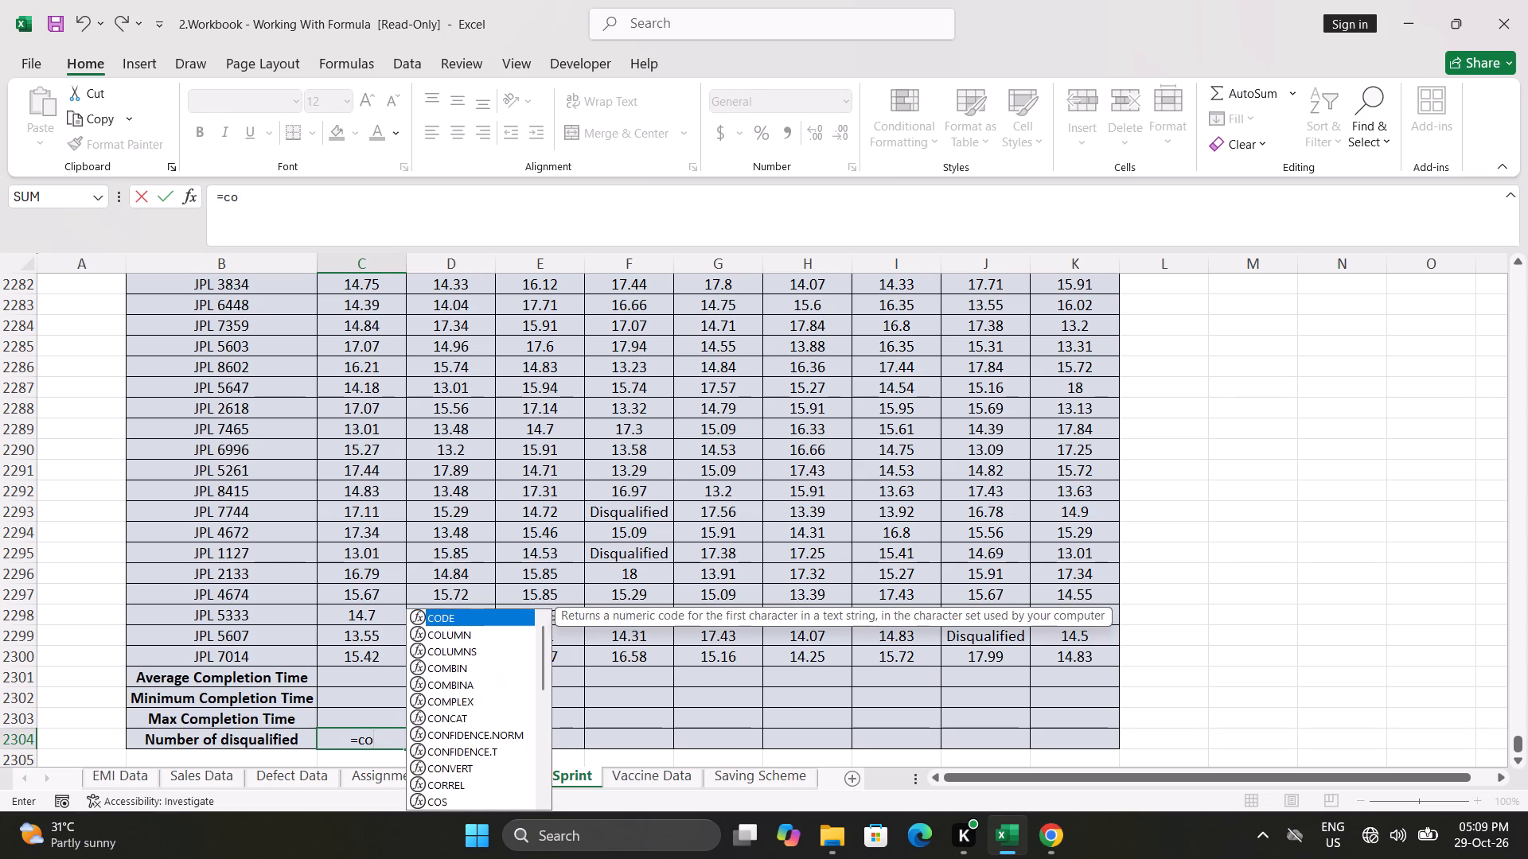
{"action": "key", "text": "u"}
{"action": "type", "text": "nti"}
{"action": "key", "text": "Tab"}
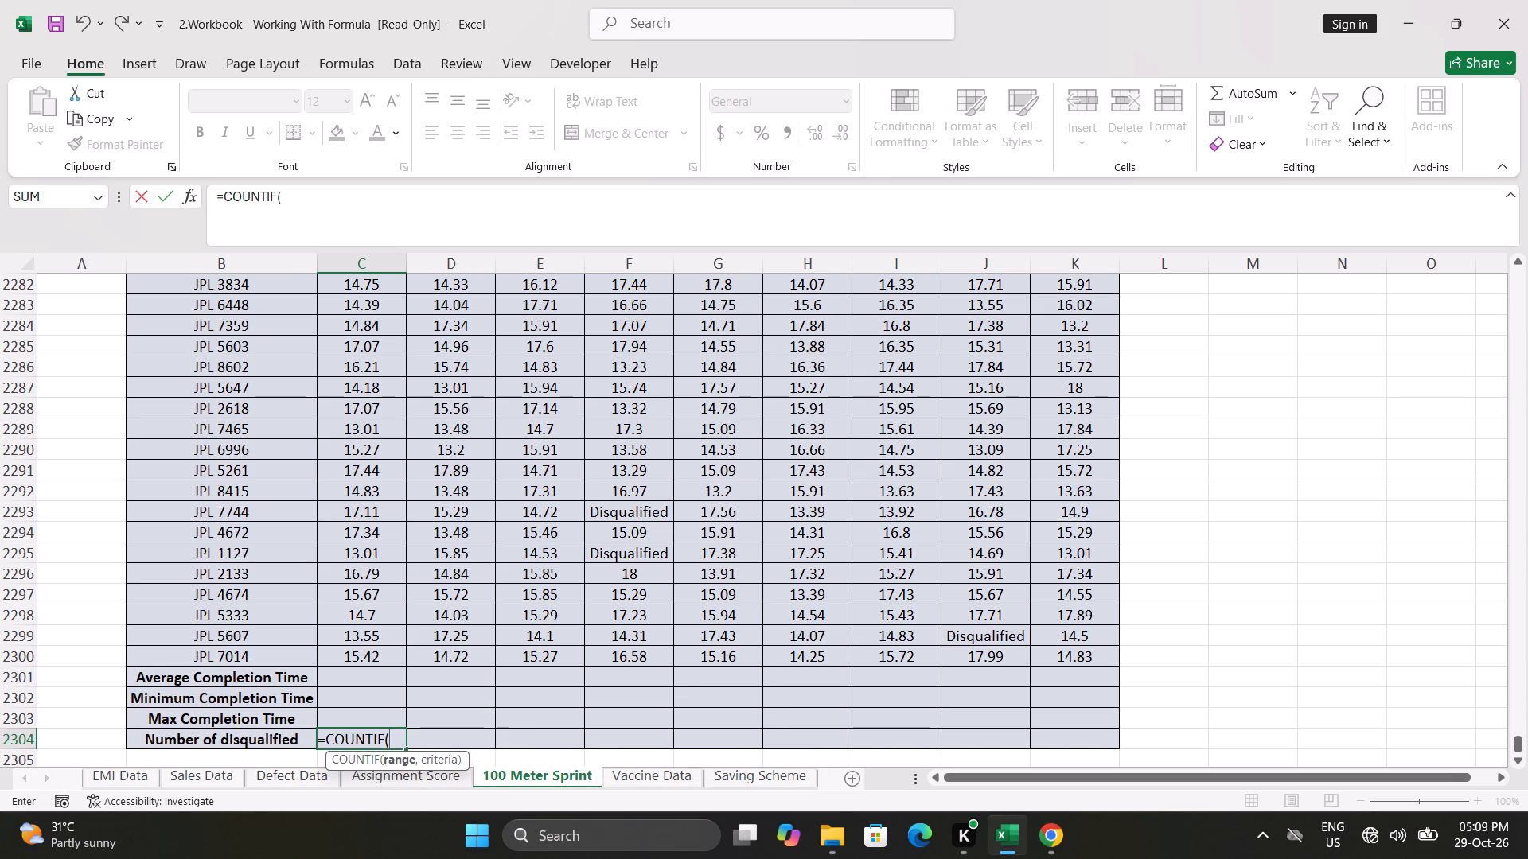
{"action": "left_click", "coordinate": [366, 659]}
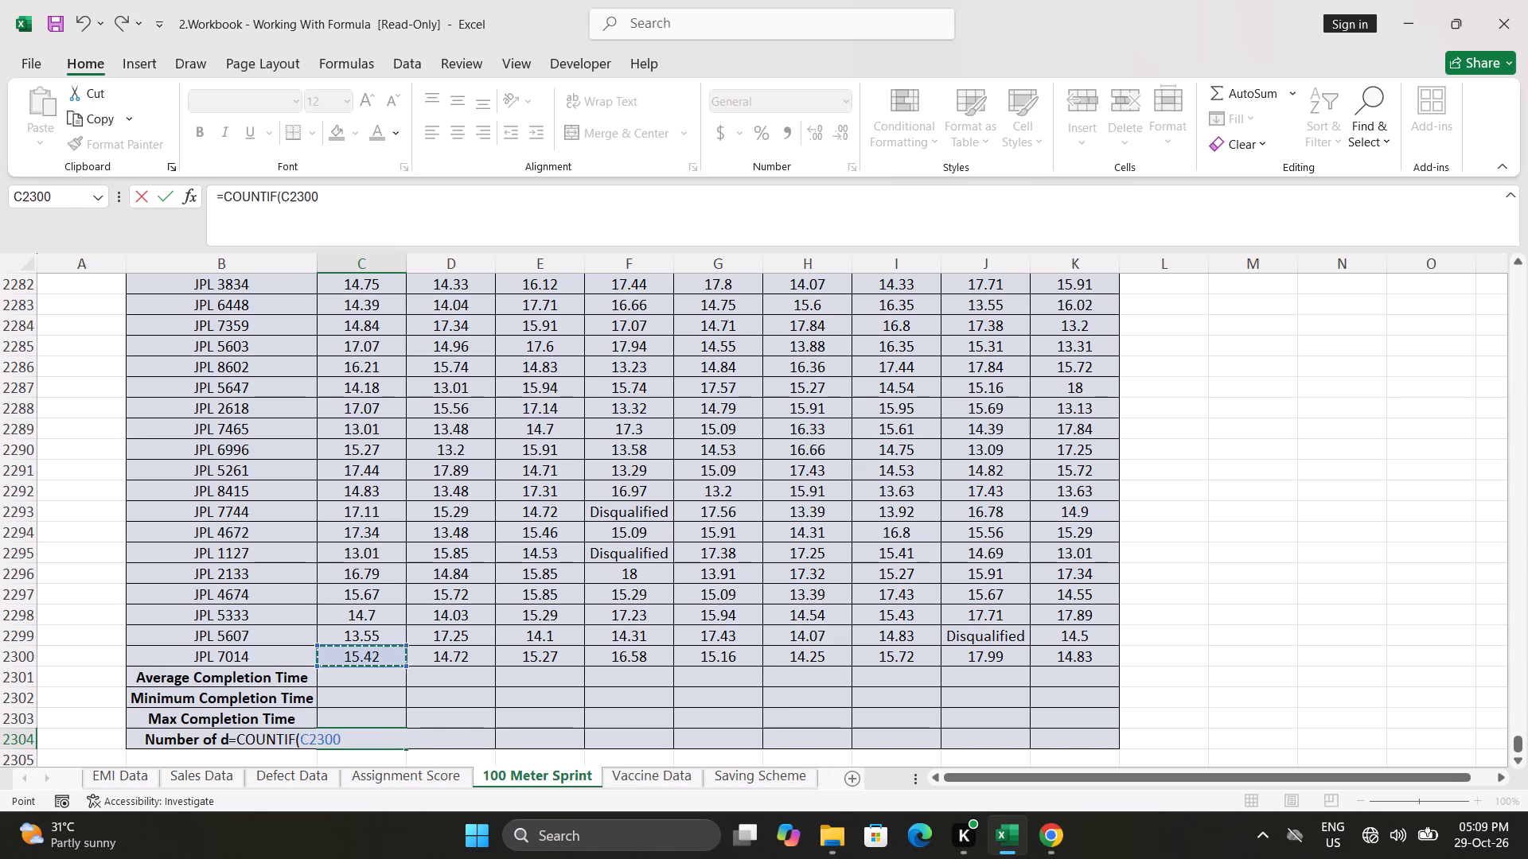
{"action": "key", "text": "ctrl+shift+Up"}
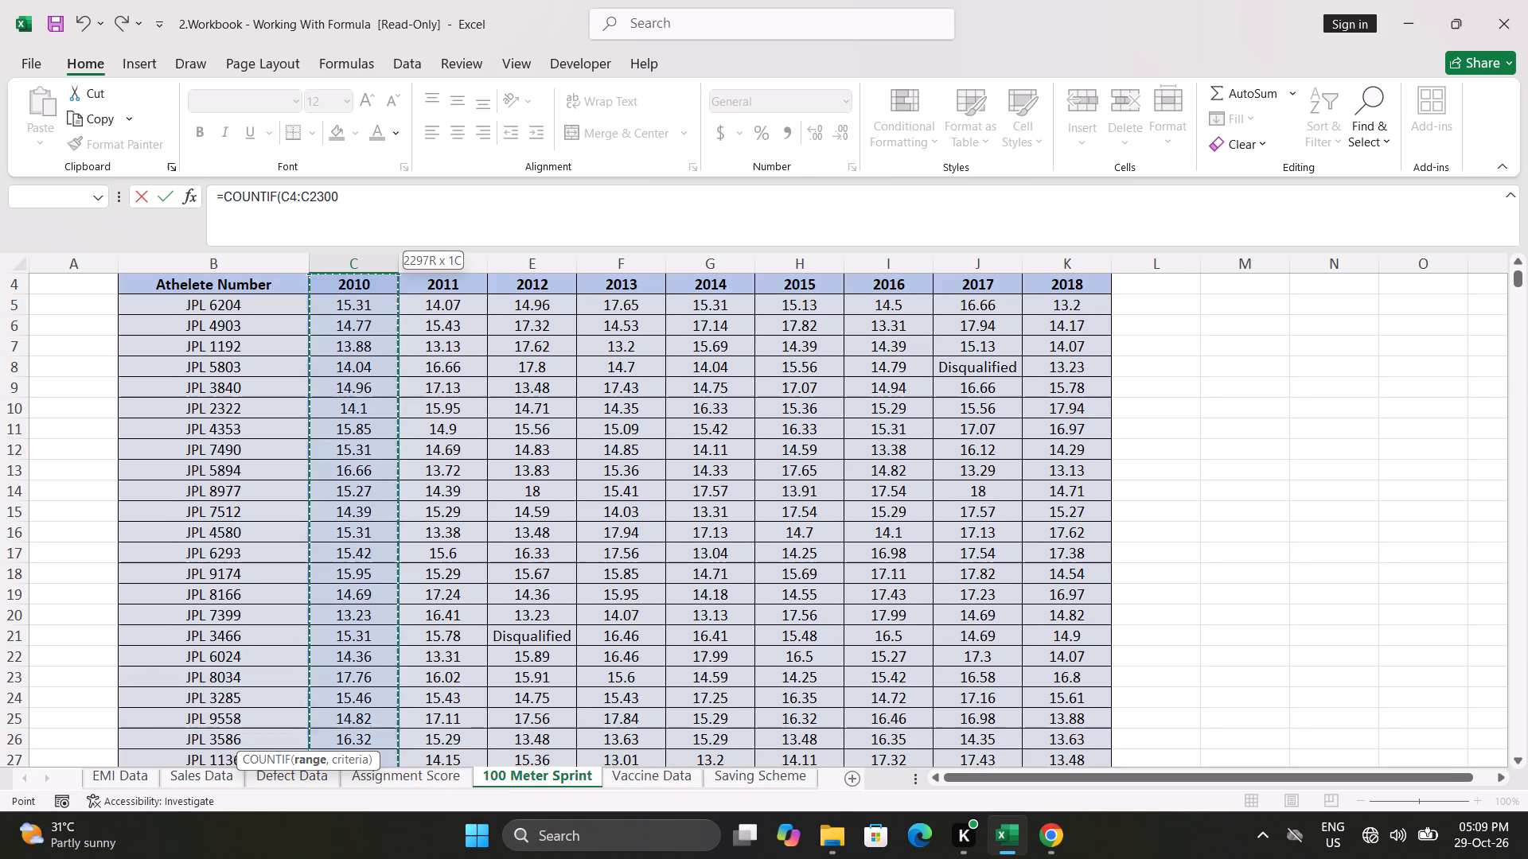
{"action": "key", "text": "shift+Down"}
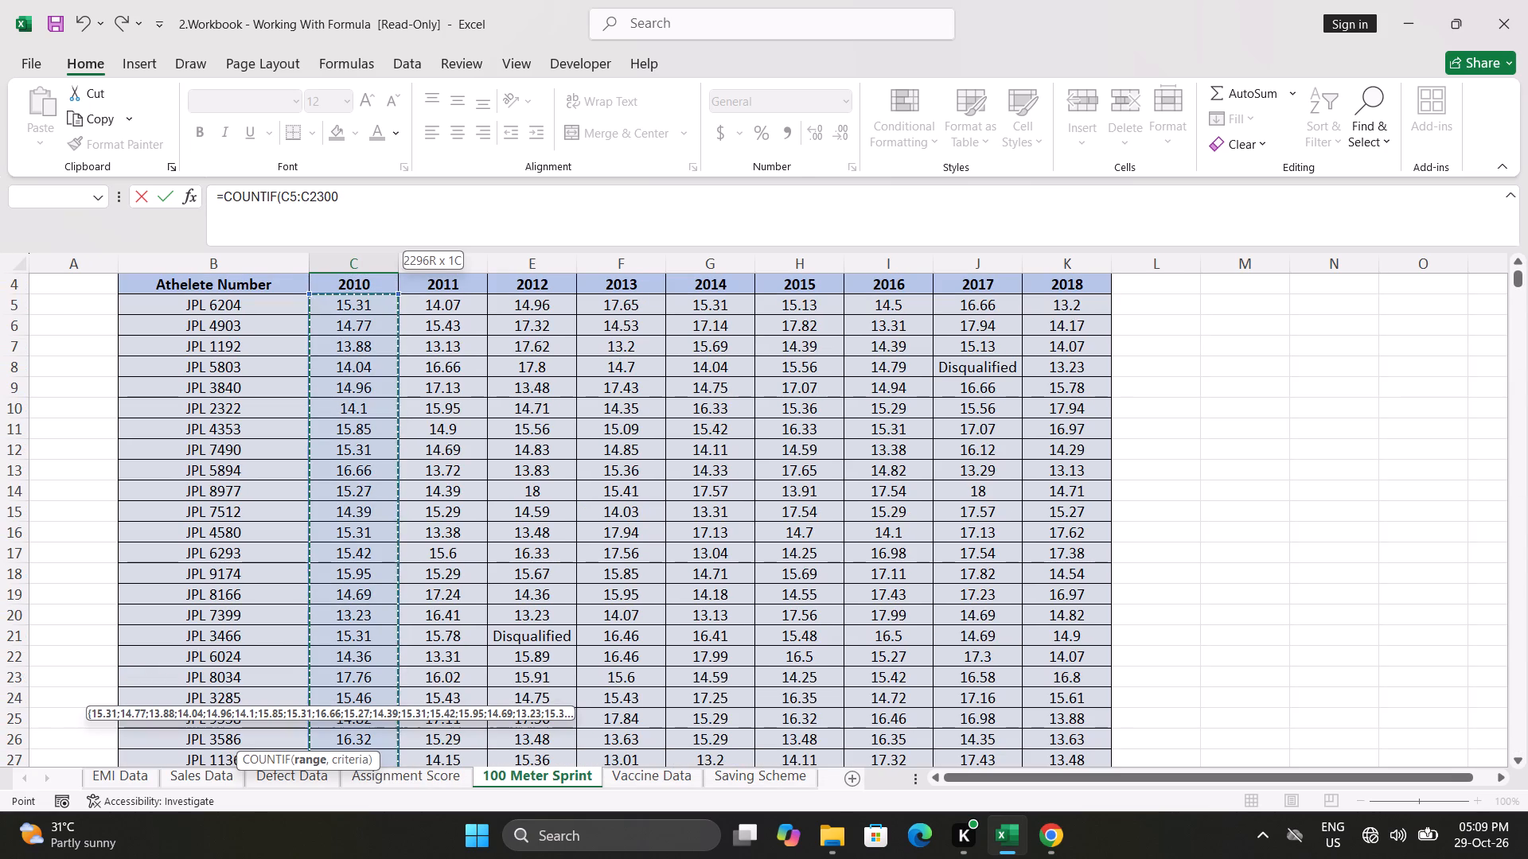
{"action": "key", "text": "comma"}
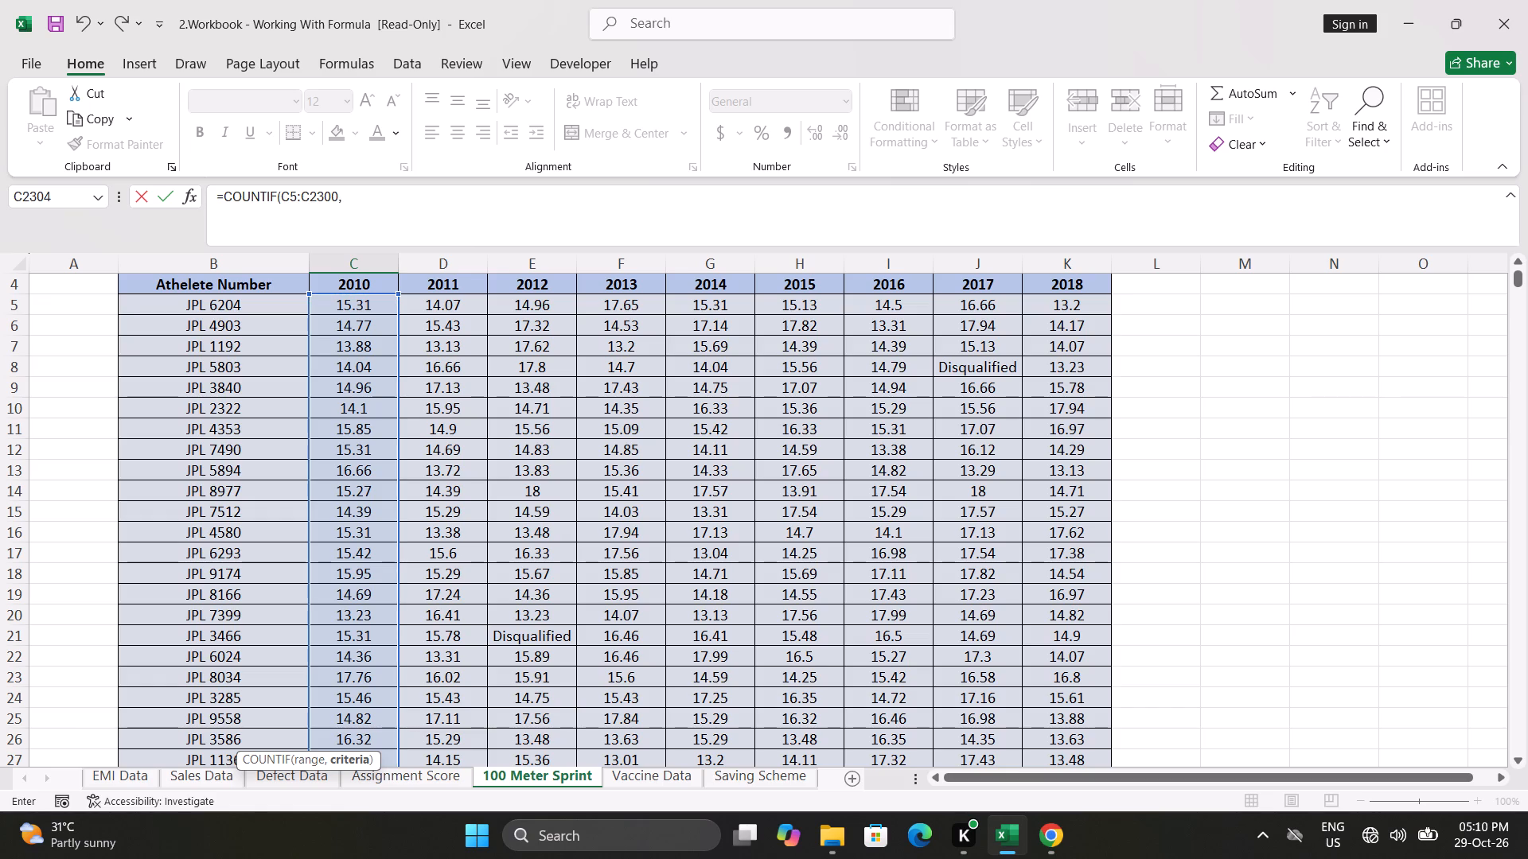
{"action": "key", "text": "shift+quotedbl"}
{"action": "key", "text": "shift+d"}
{"action": "type", "text": "is"}
{"action": "type", "text": "qu"}
{"action": "type", "text": "ali"}
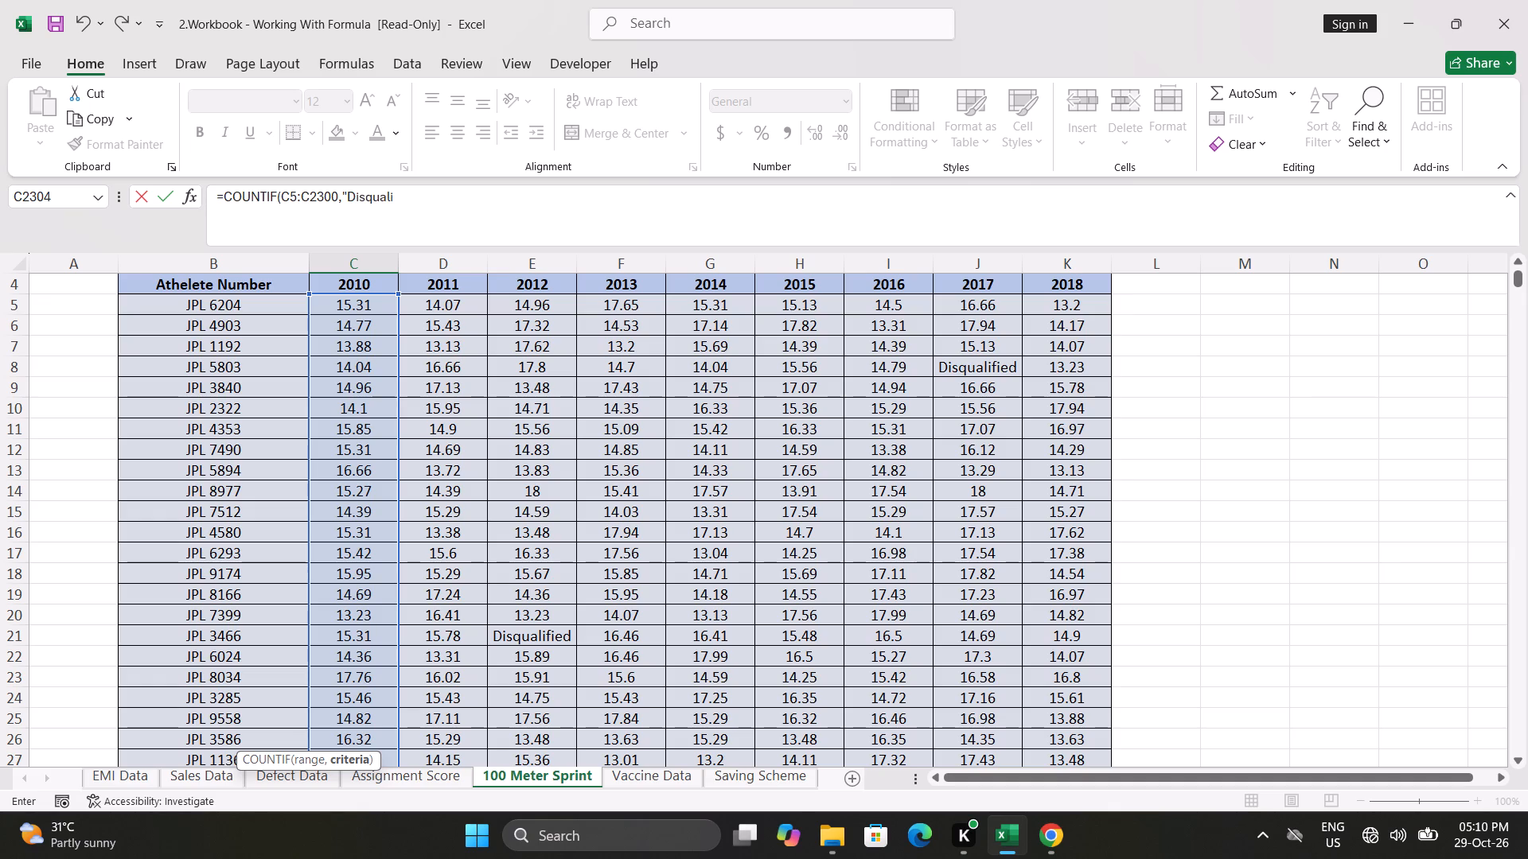
{"action": "type", "text": "fie"}
{"action": "key", "text": "d"}
{"action": "key", "text": "shift+quotedbl"}
{"action": "key", "text": "shift+parenright"}
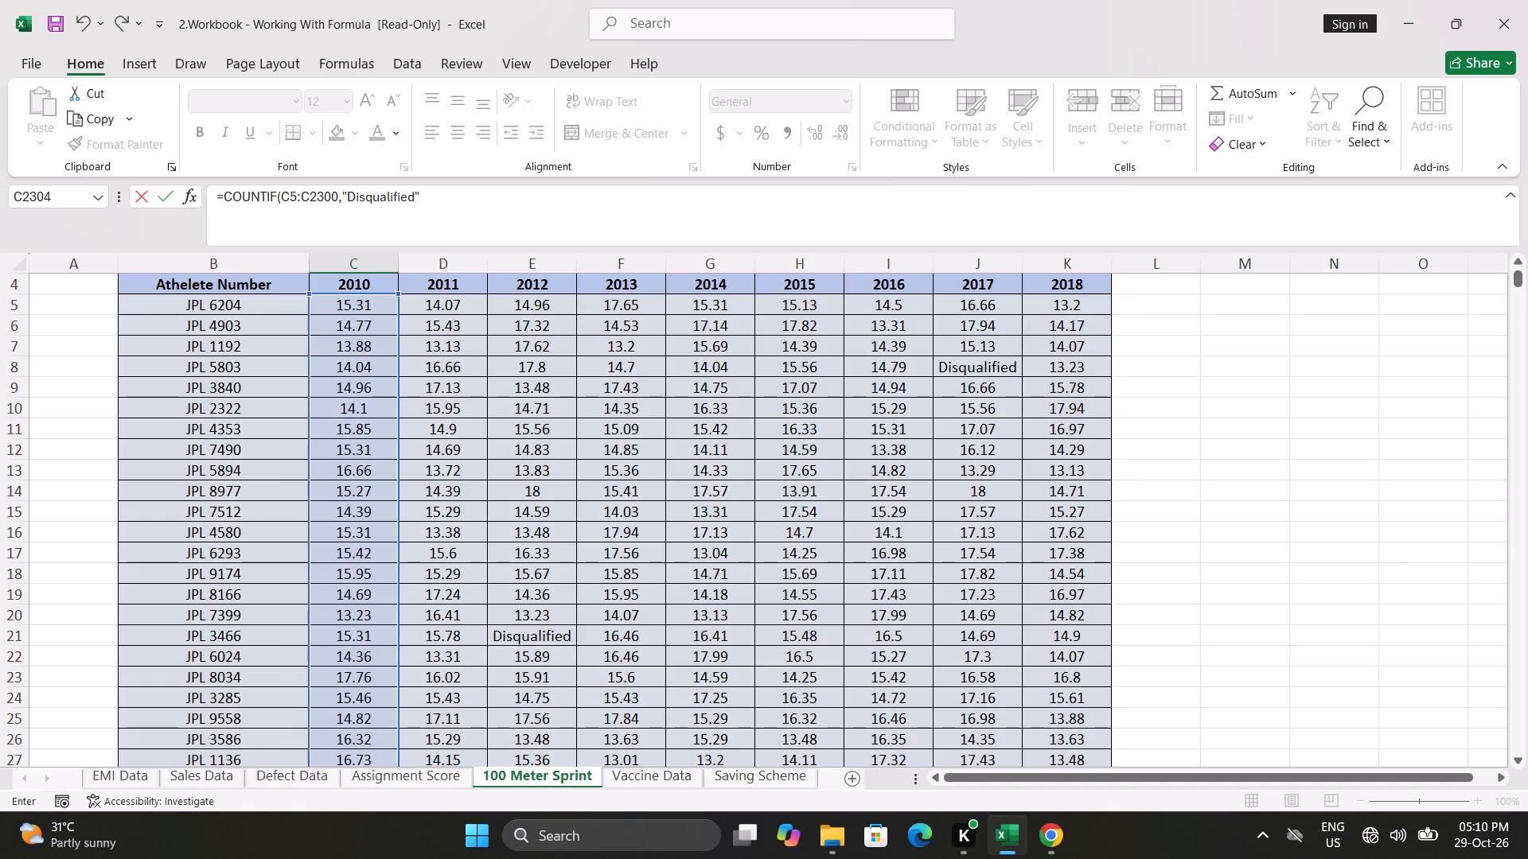
{"action": "key", "text": "Return"}
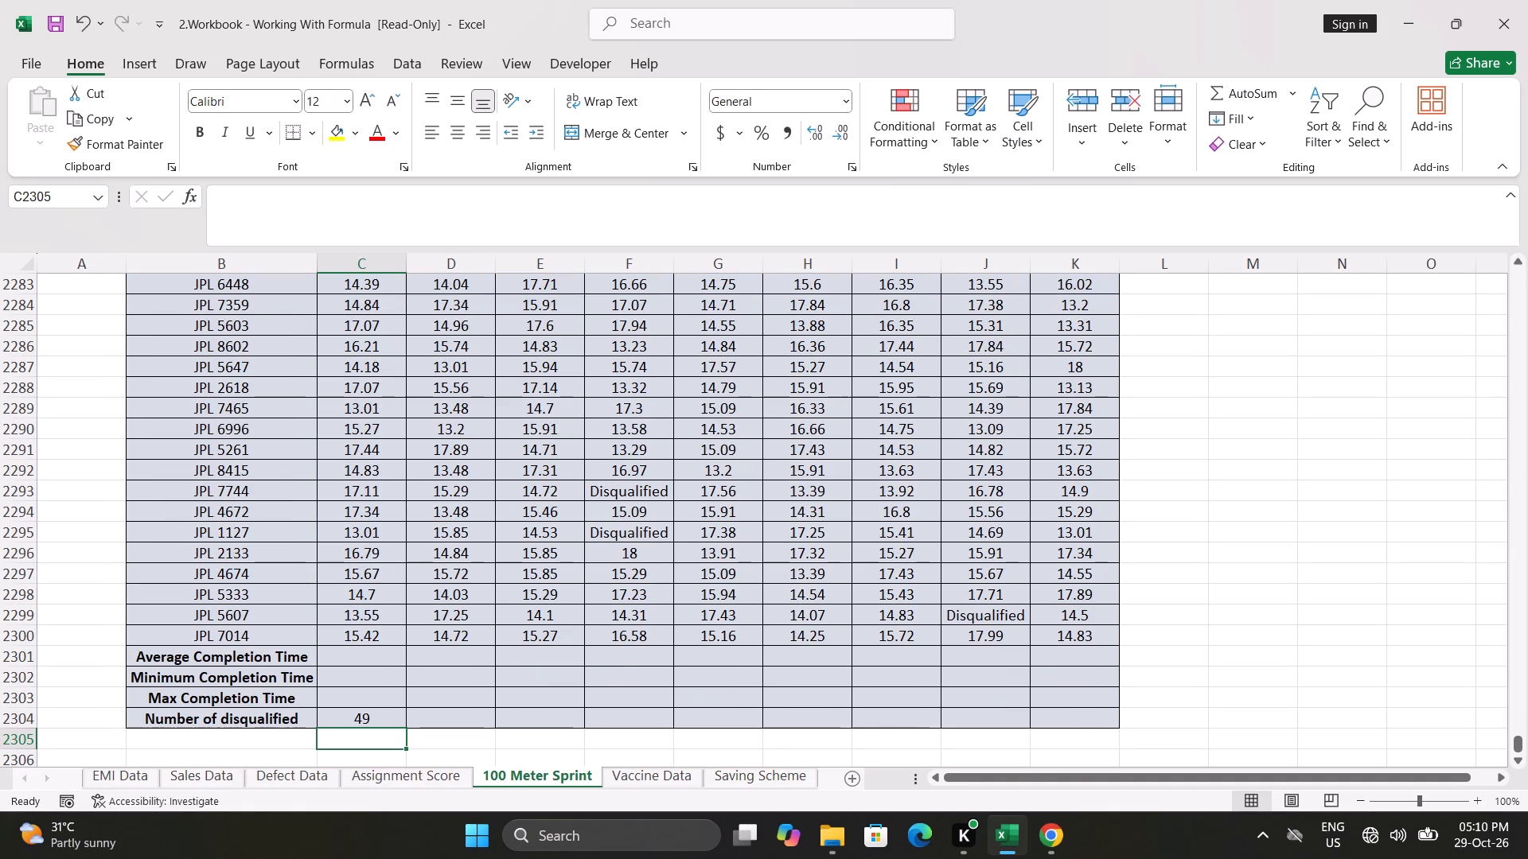
Review the athletes' times and disqualified entries for all years, from the last athlete row up to the table's header row.
{"action": "scroll", "coordinate": [374, 605], "scroll_direction": "up", "scroll_amount": 4}
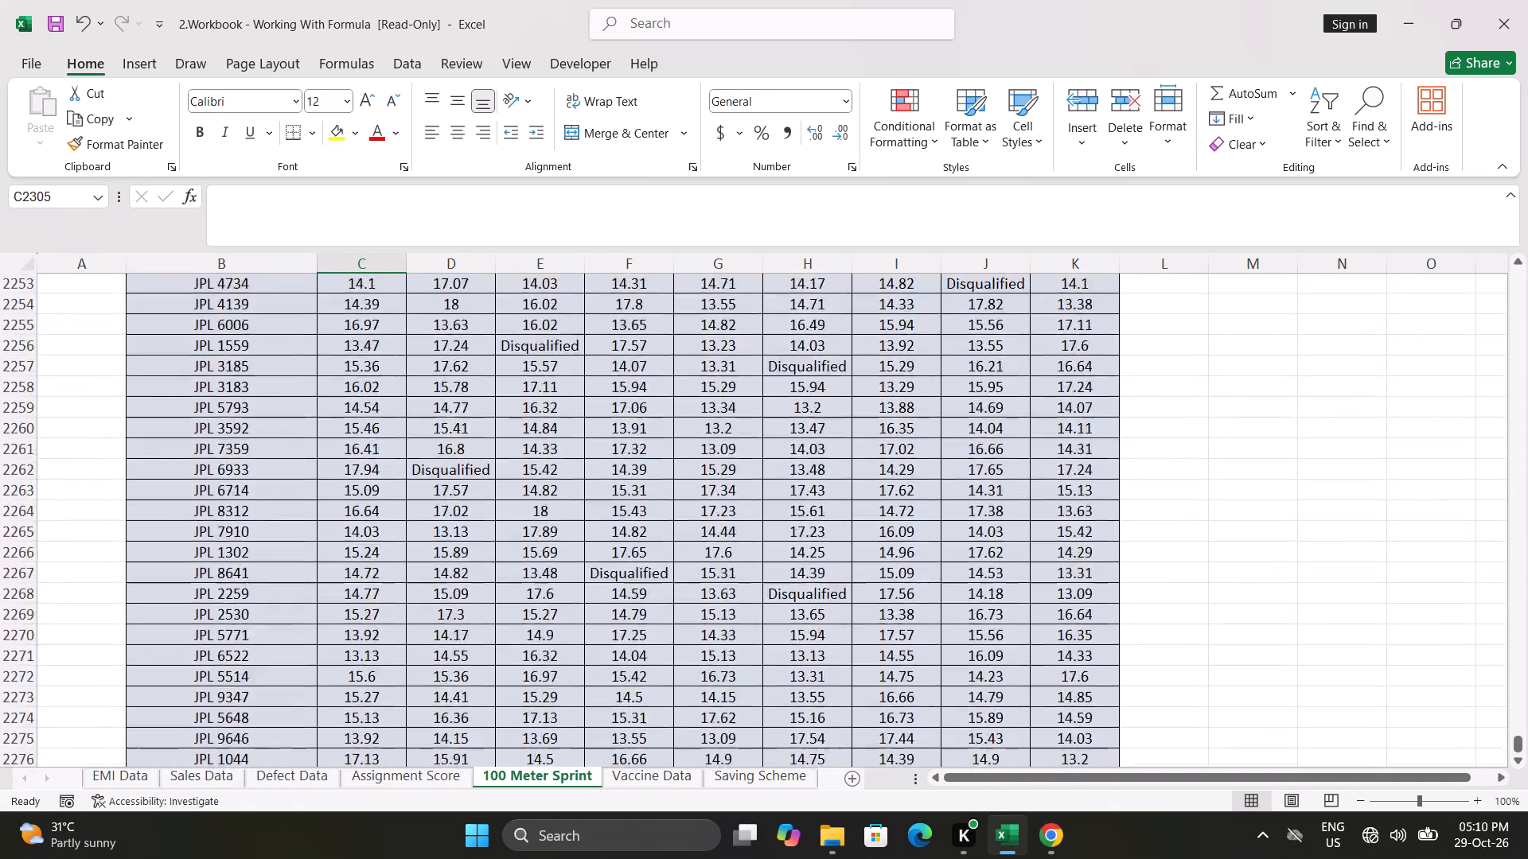
{"action": "scroll", "coordinate": [374, 605], "scroll_direction": "up", "scroll_amount": 3}
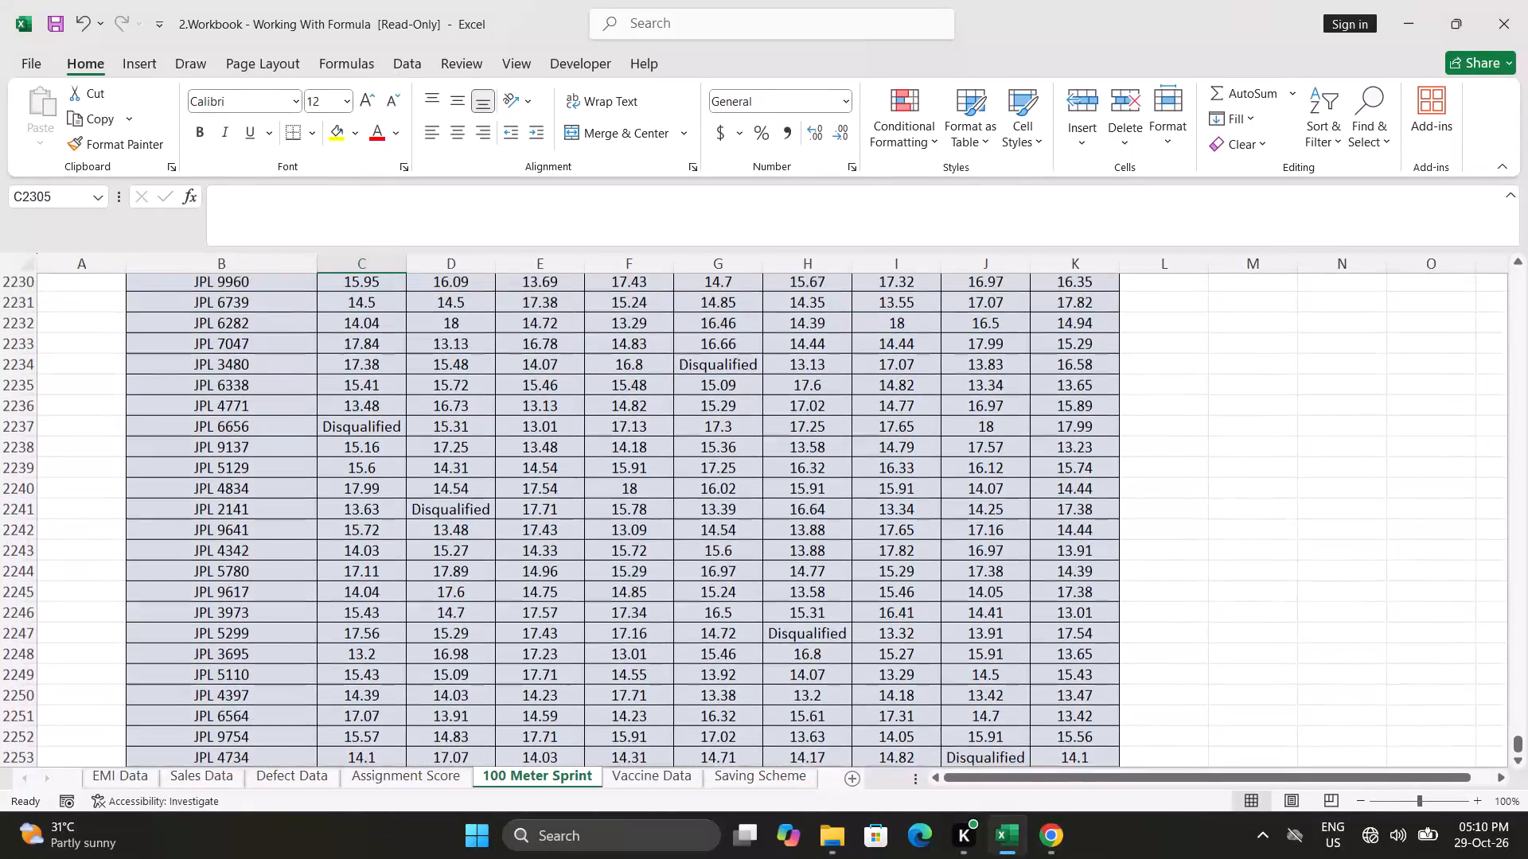
{"action": "scroll", "coordinate": [374, 605], "scroll_direction": "up", "scroll_amount": 8}
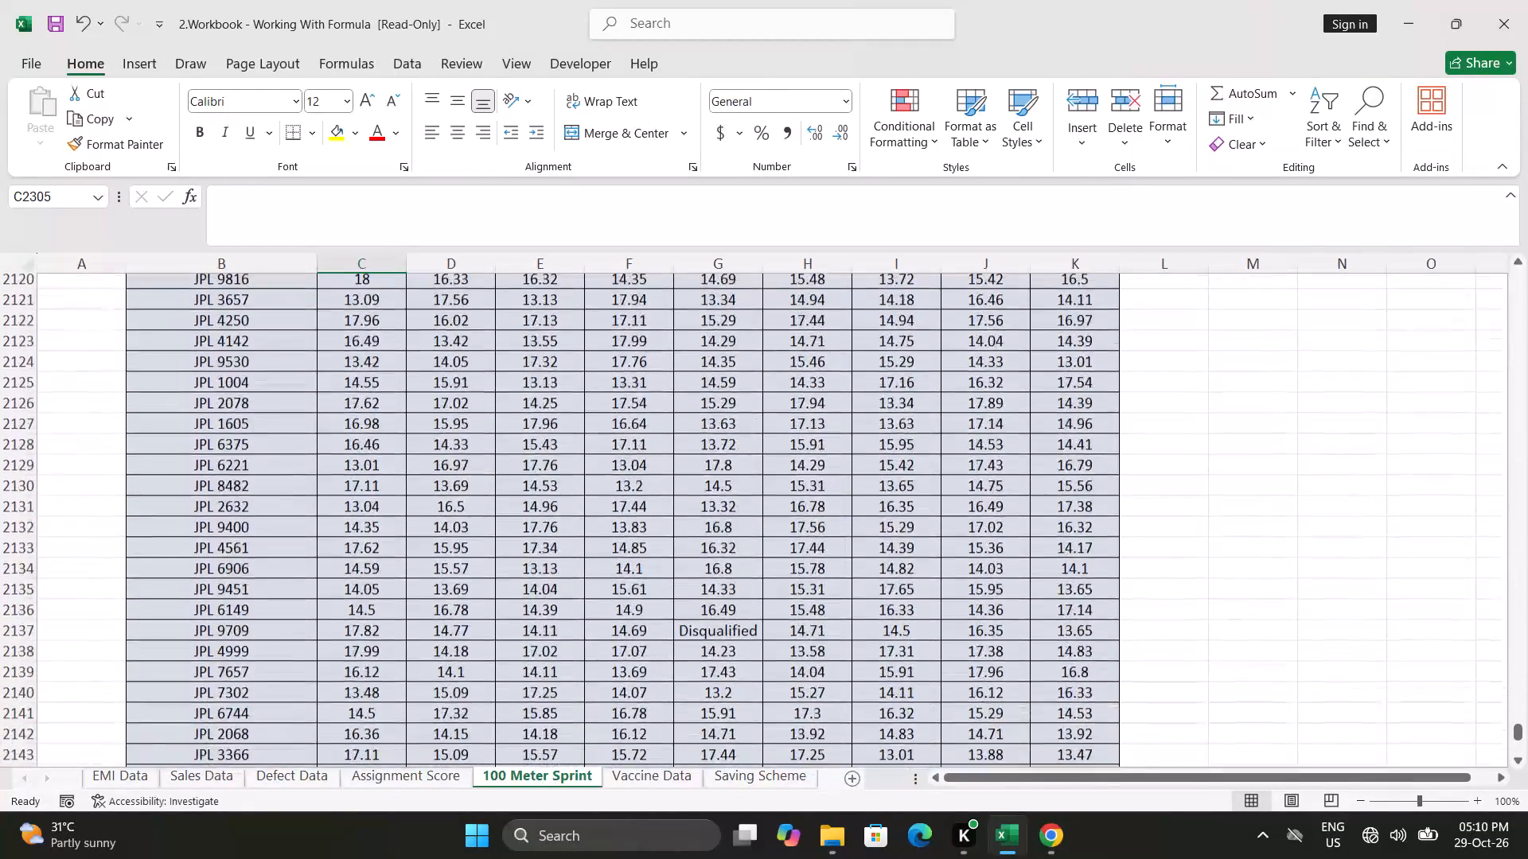
{"action": "scroll", "coordinate": [374, 605], "scroll_direction": "up", "scroll_amount": 3}
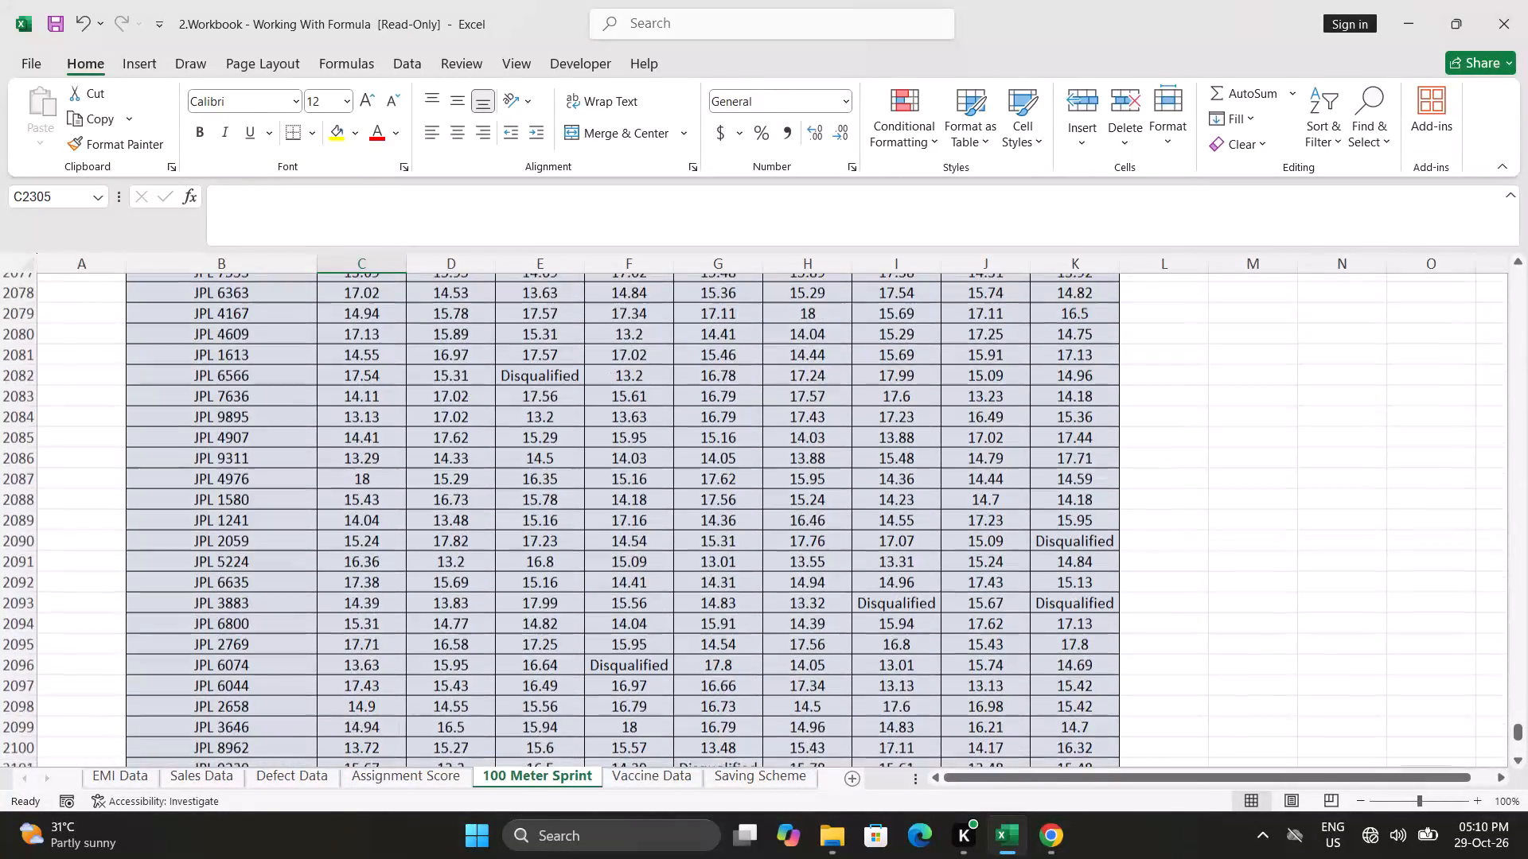
{"action": "scroll", "coordinate": [374, 605], "scroll_direction": "up", "scroll_amount": 3}
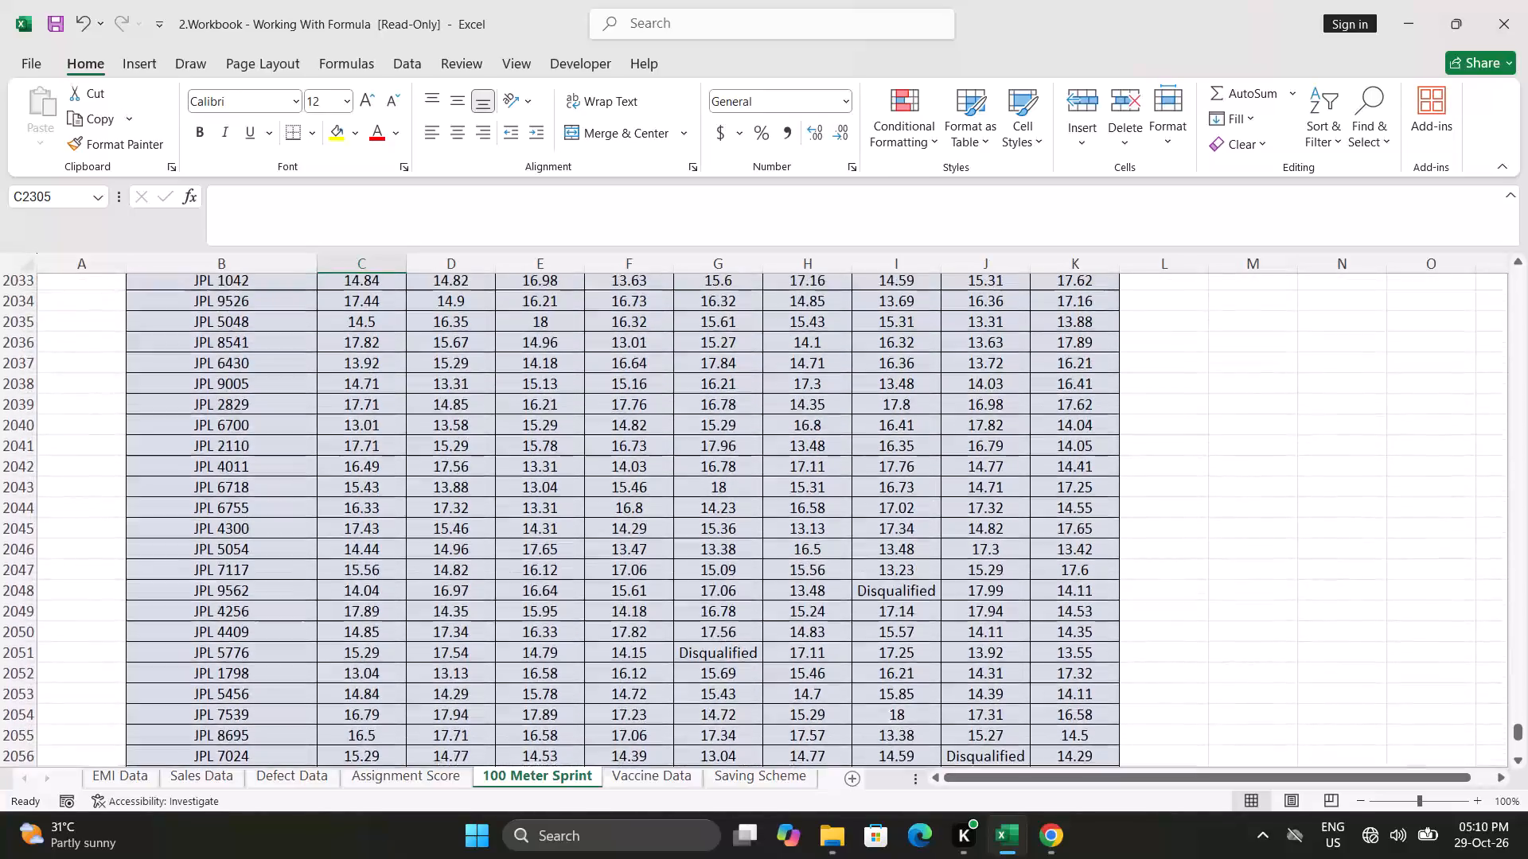
{"action": "scroll", "coordinate": [374, 605], "scroll_direction": "up", "scroll_amount": 4}
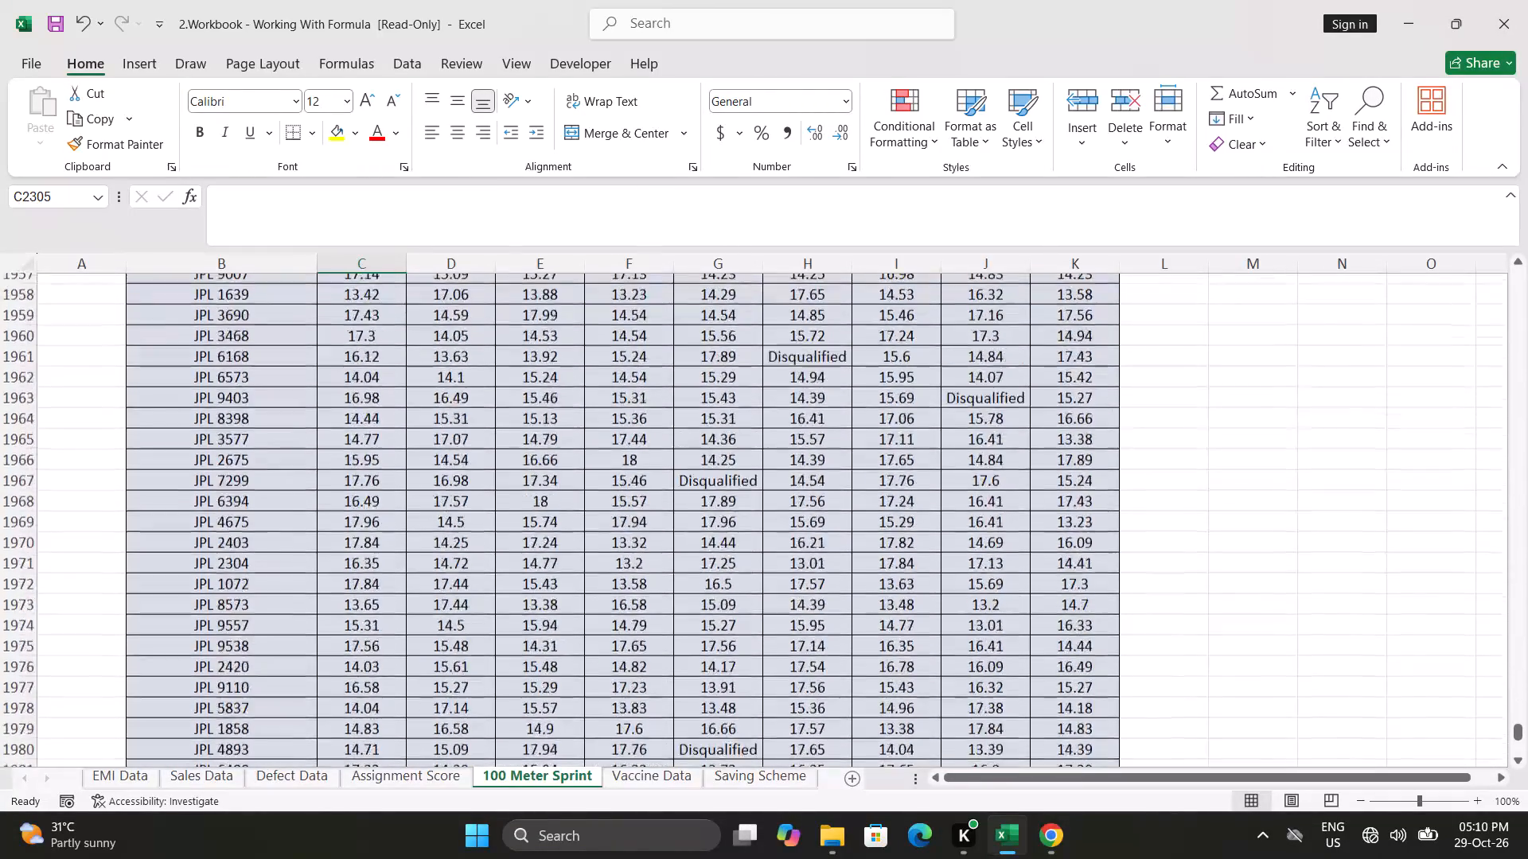
{"action": "scroll", "coordinate": [374, 605], "scroll_direction": "up", "scroll_amount": 4}
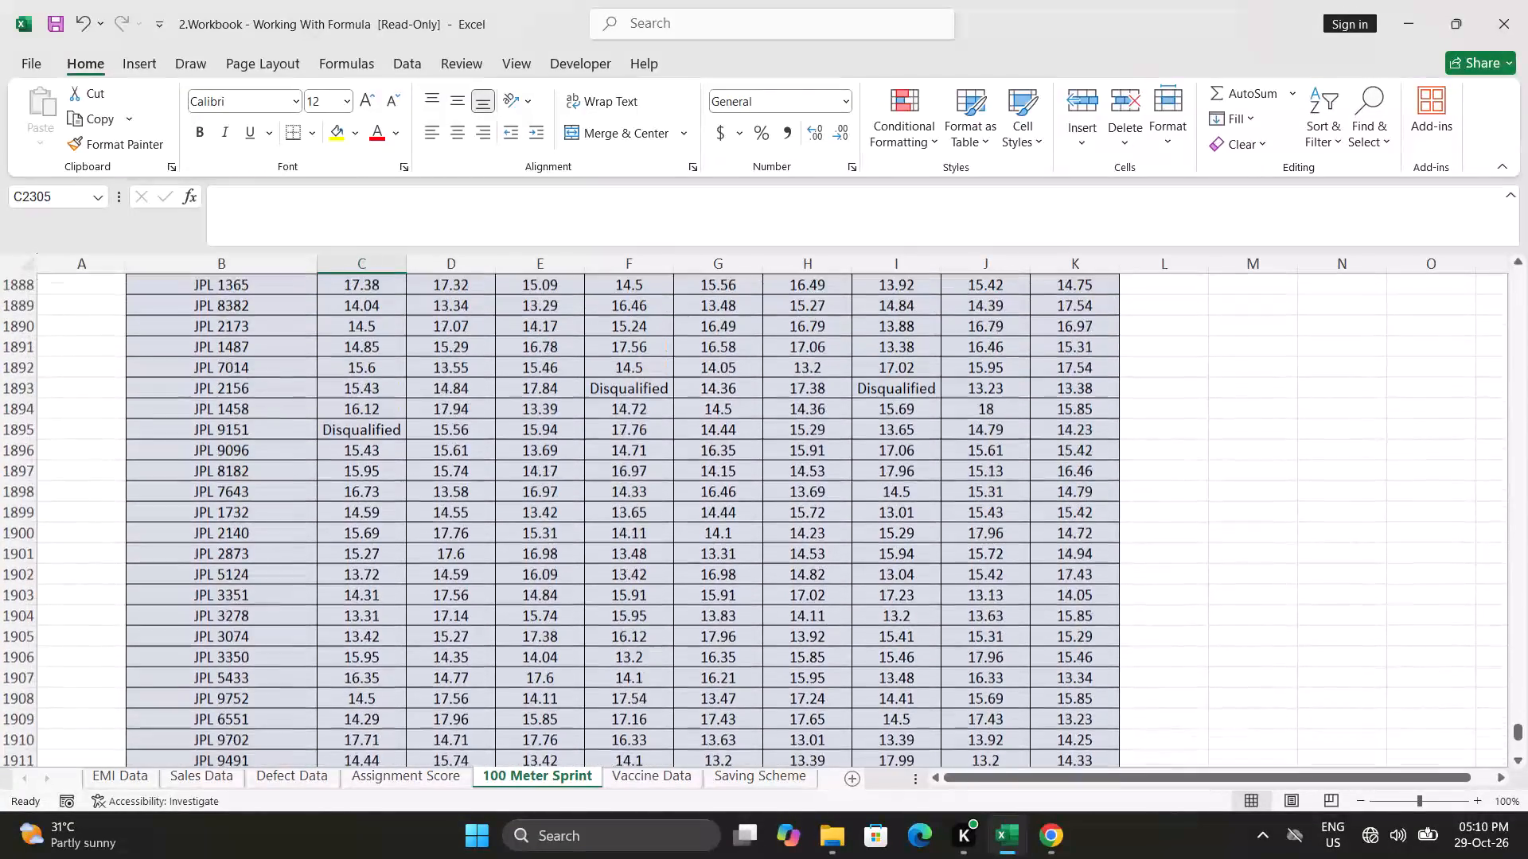
{"action": "scroll", "coordinate": [374, 605], "scroll_direction": "up", "scroll_amount": 4}
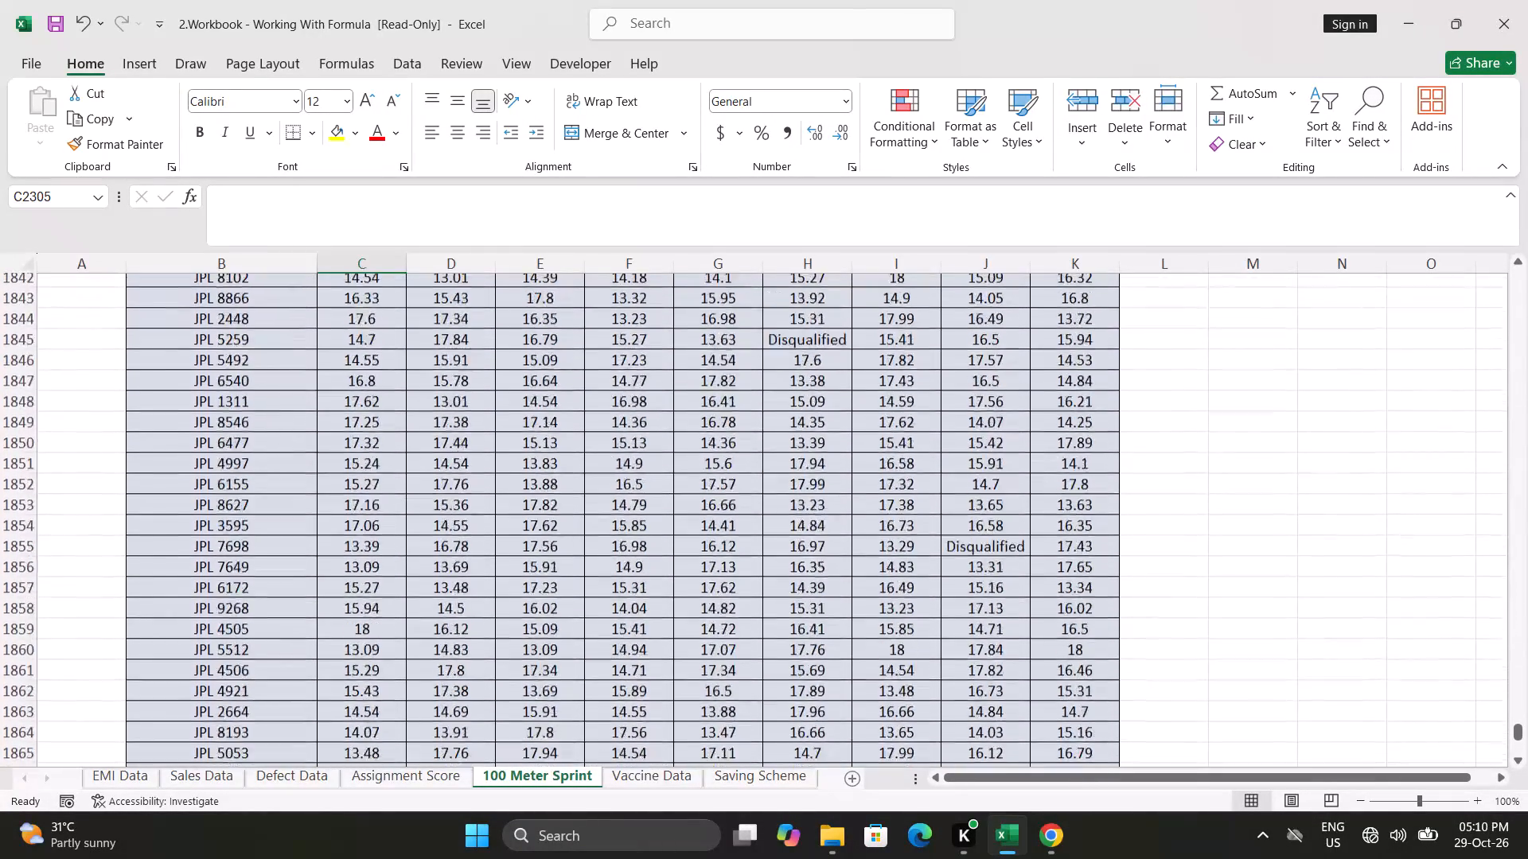
{"action": "scroll", "coordinate": [374, 605], "scroll_direction": "up", "scroll_amount": 3}
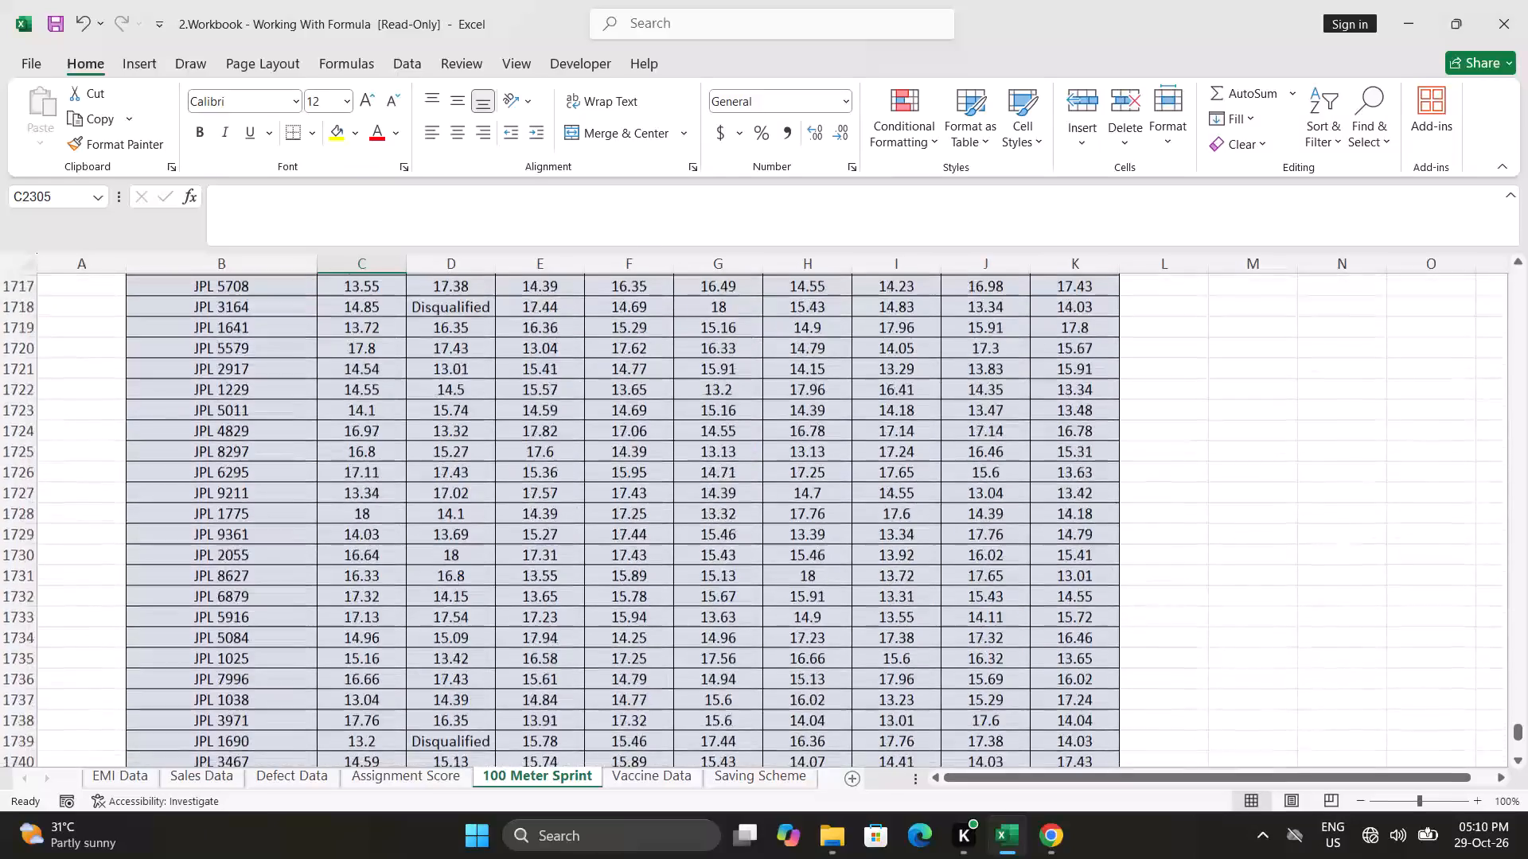
{"action": "scroll", "coordinate": [374, 605], "scroll_direction": "up", "scroll_amount": 3}
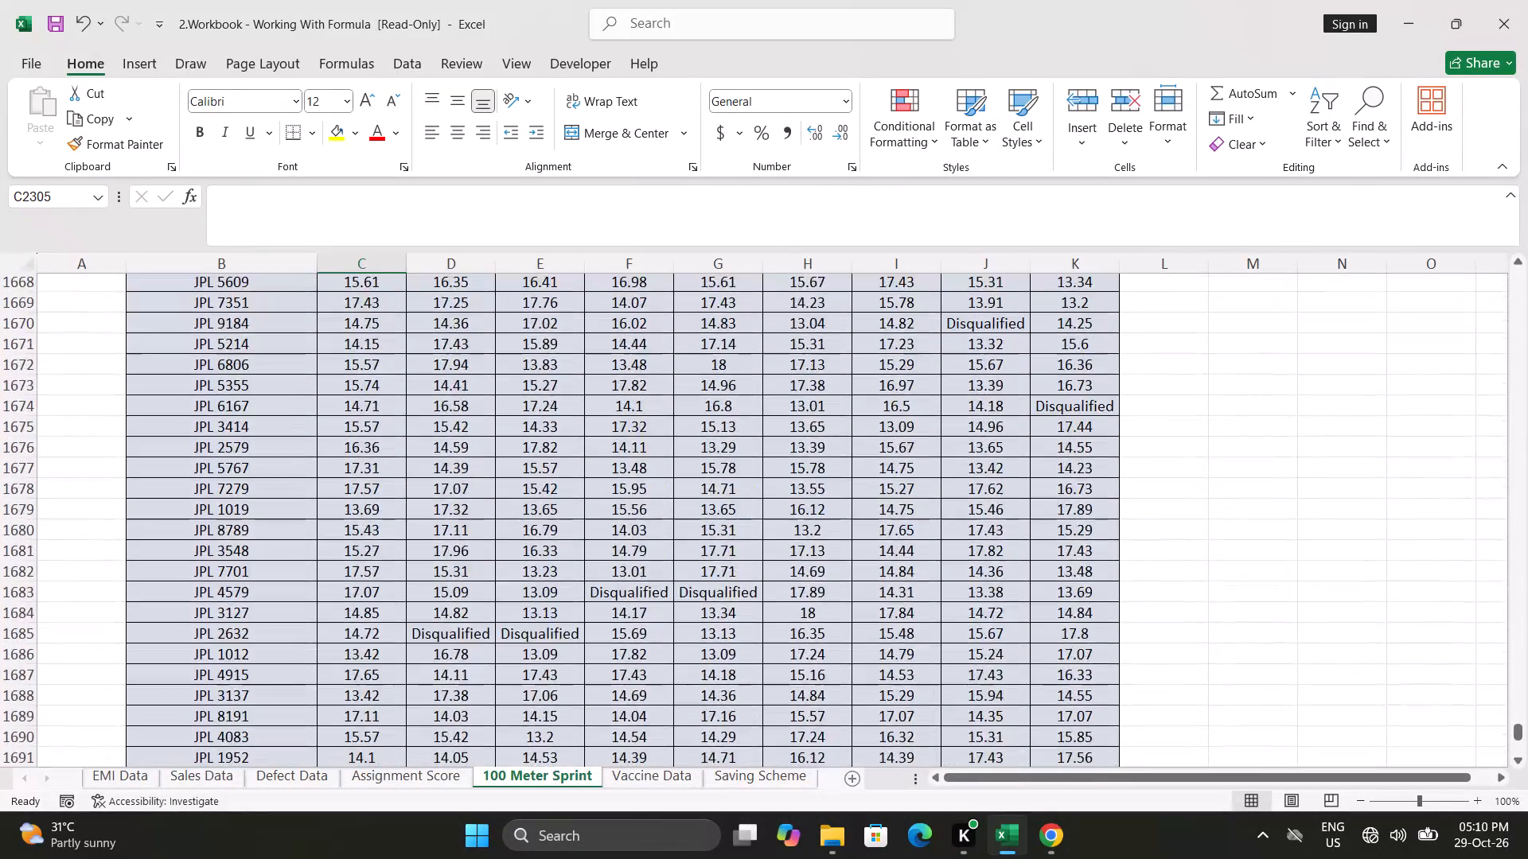
{"action": "scroll", "coordinate": [374, 605], "scroll_direction": "up", "scroll_amount": 4}
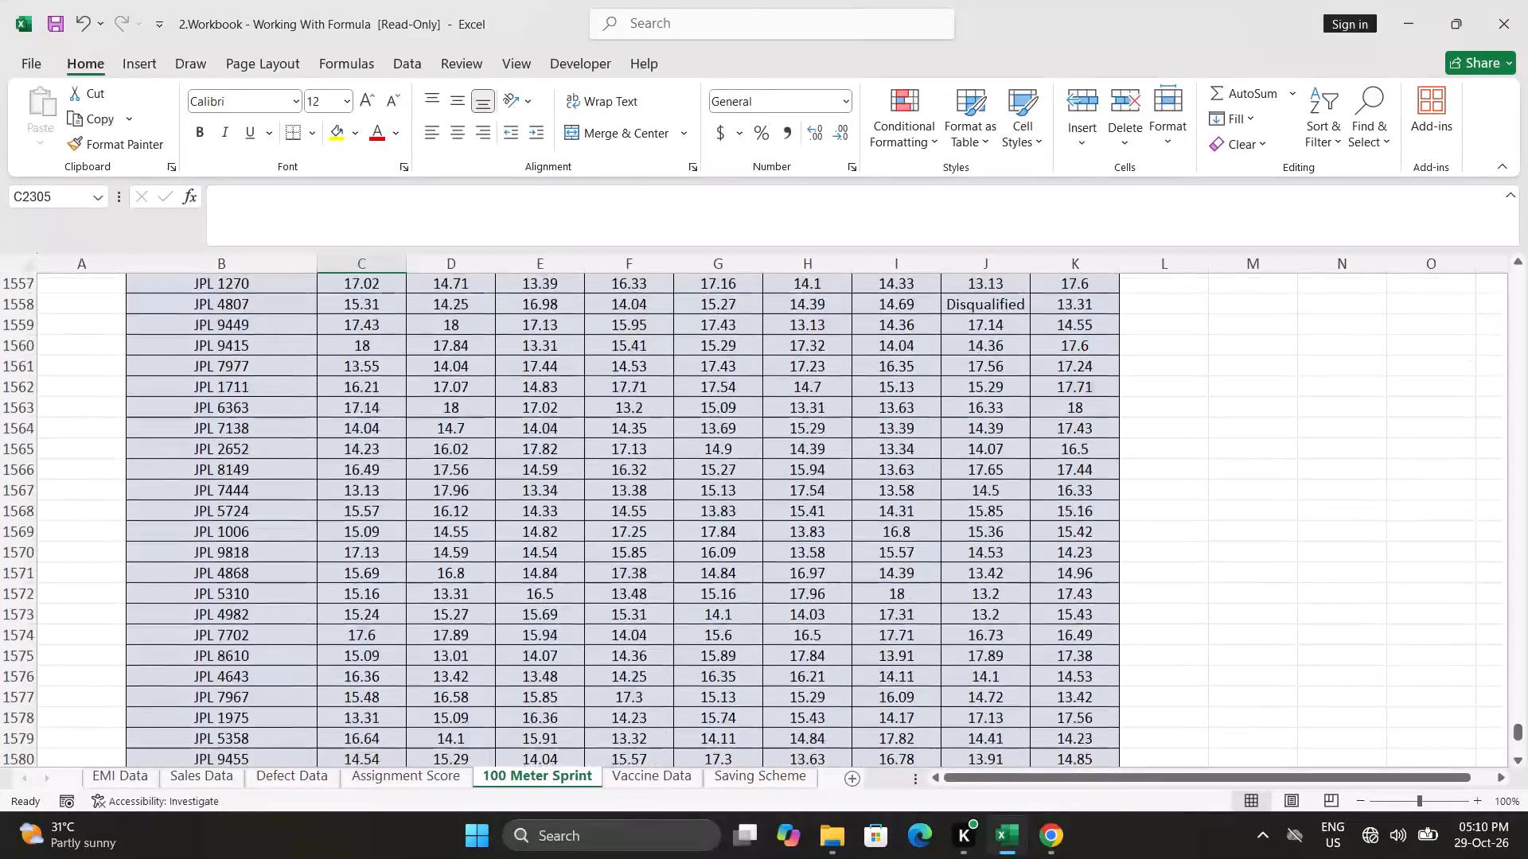
{"action": "scroll", "coordinate": [374, 605], "scroll_direction": "up", "scroll_amount": 4}
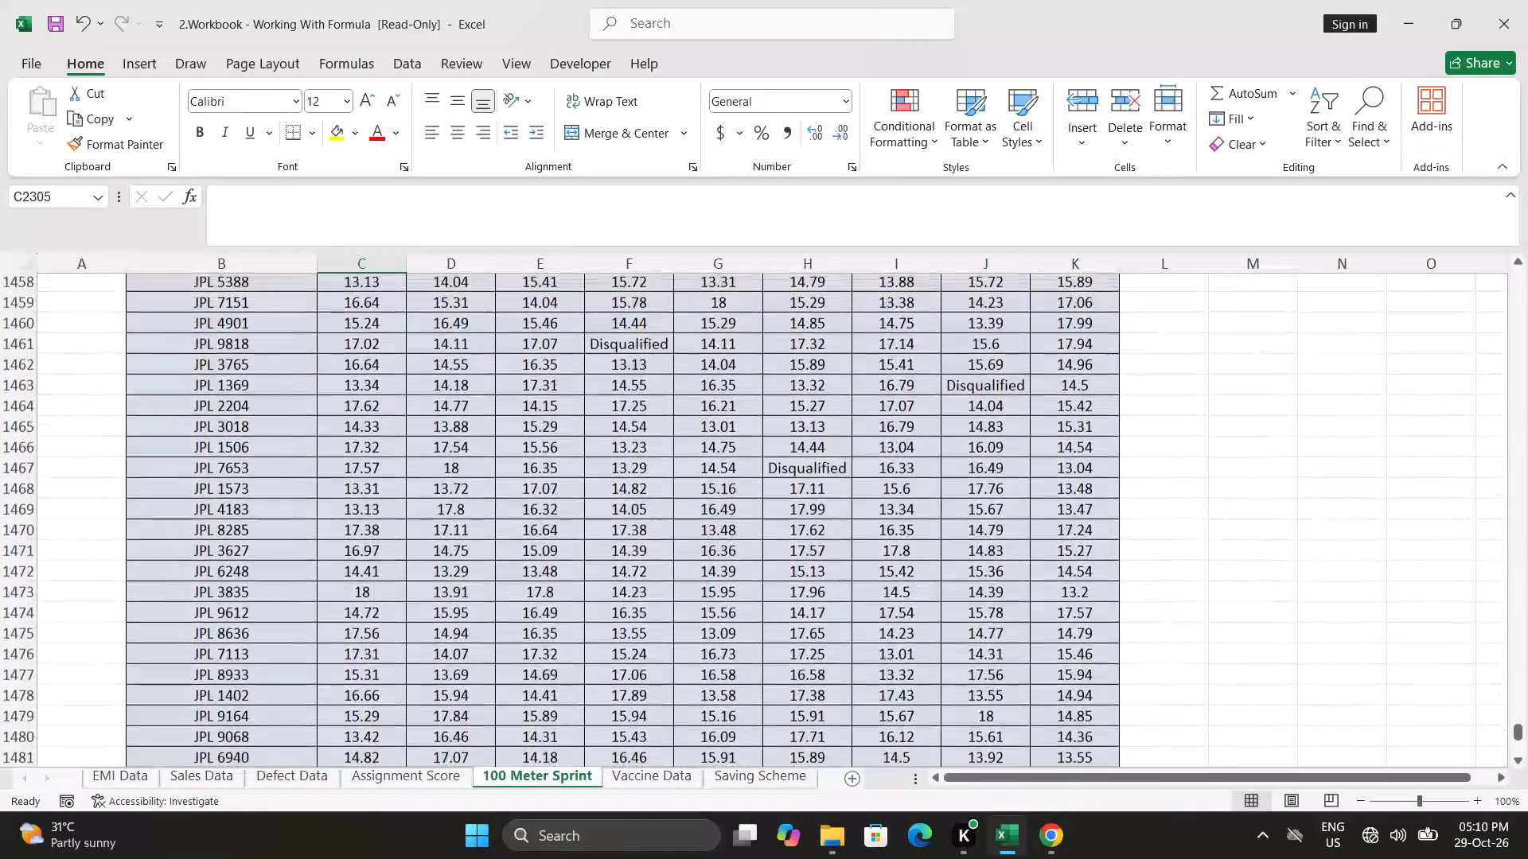
{"action": "scroll", "coordinate": [374, 605], "scroll_direction": "up", "scroll_amount": 4}
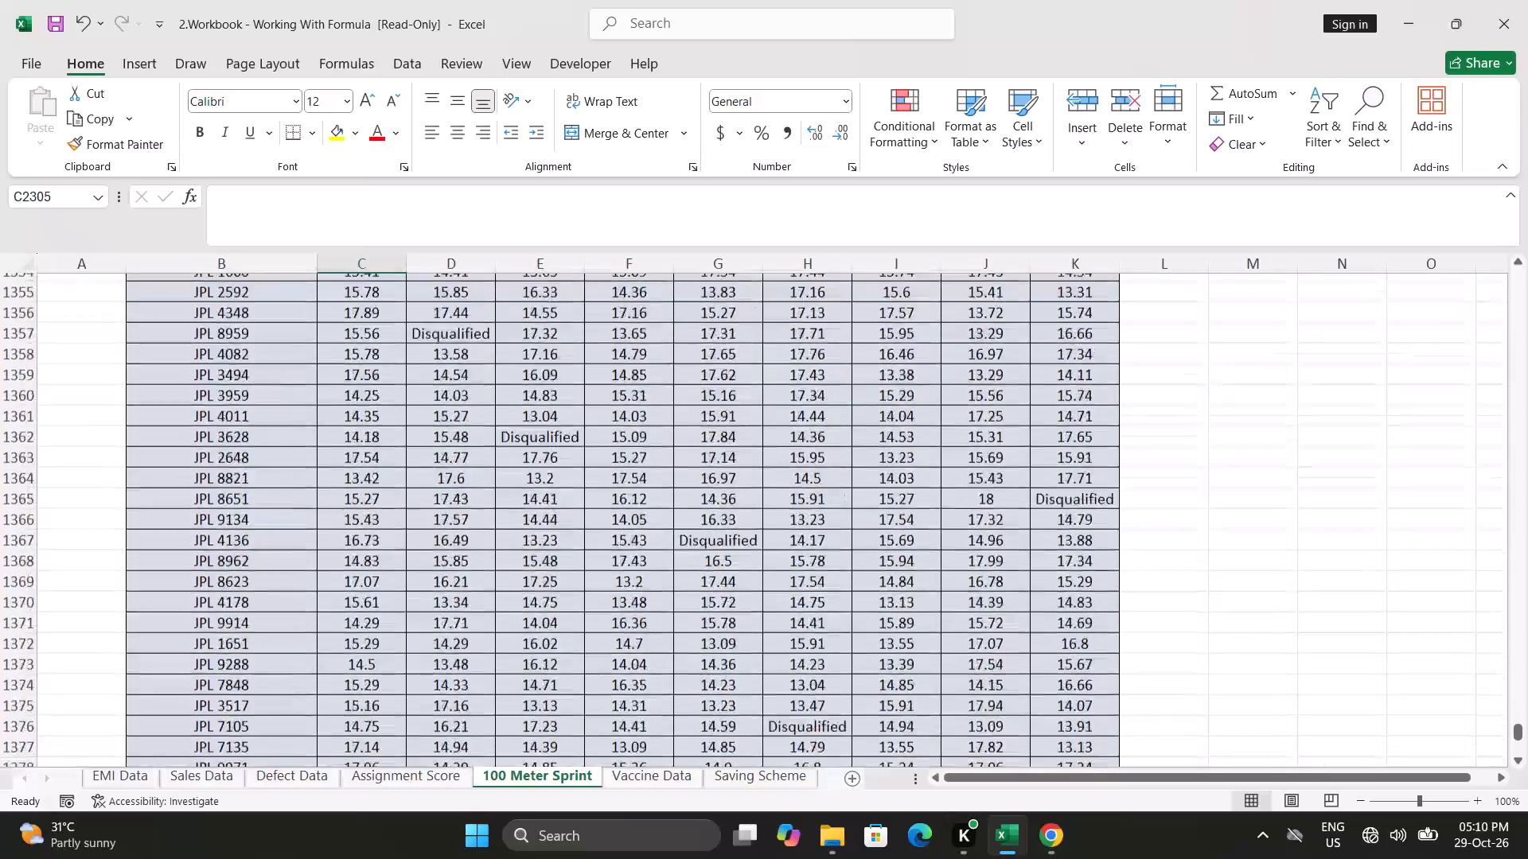
{"action": "scroll", "coordinate": [374, 605], "scroll_direction": "up", "scroll_amount": 4}
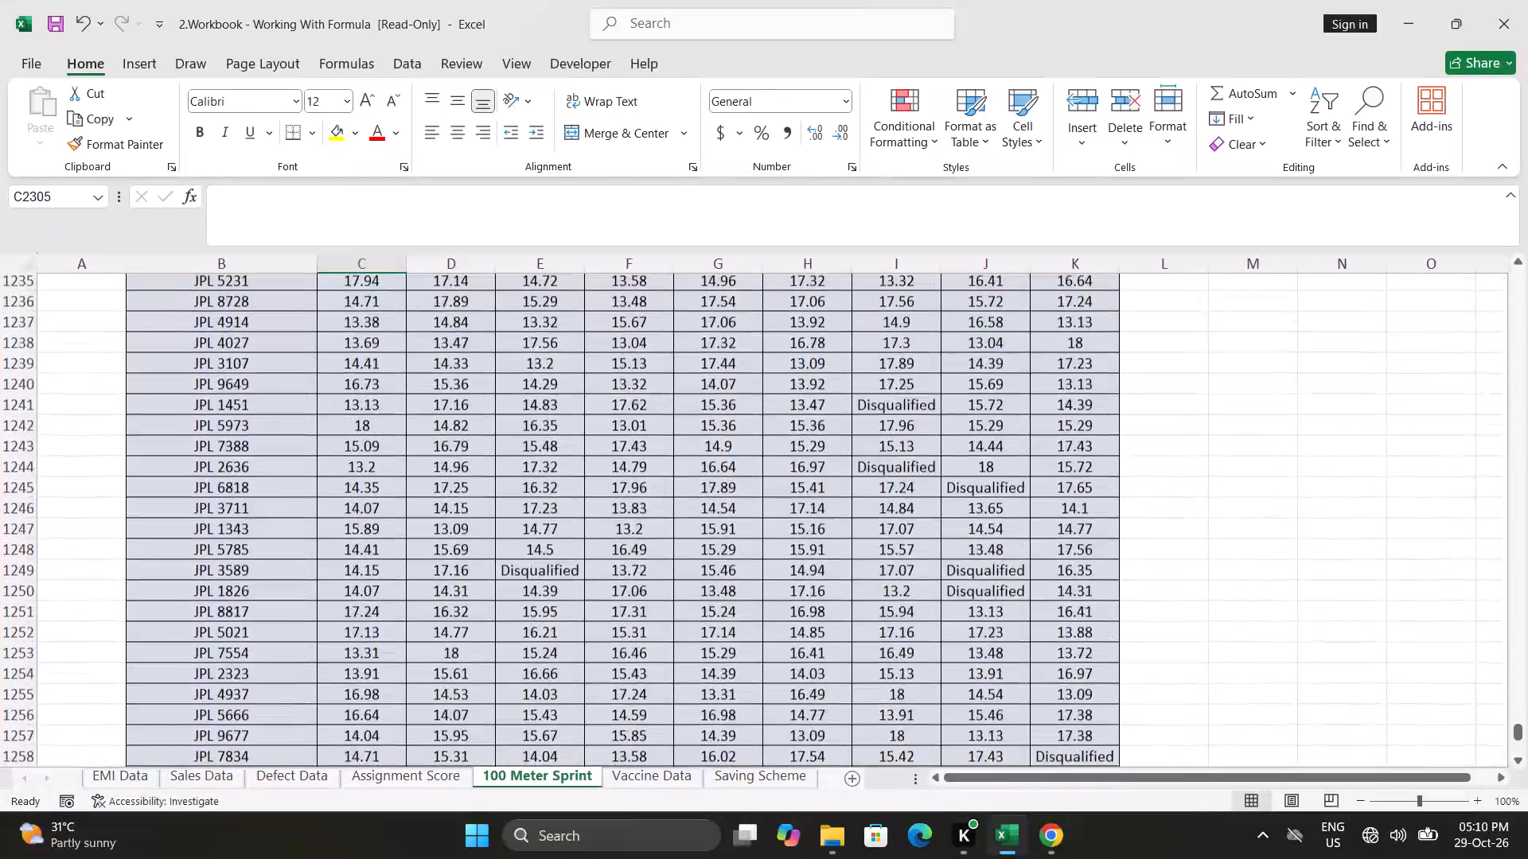
{"action": "scroll", "coordinate": [374, 605], "scroll_direction": "up", "scroll_amount": 4}
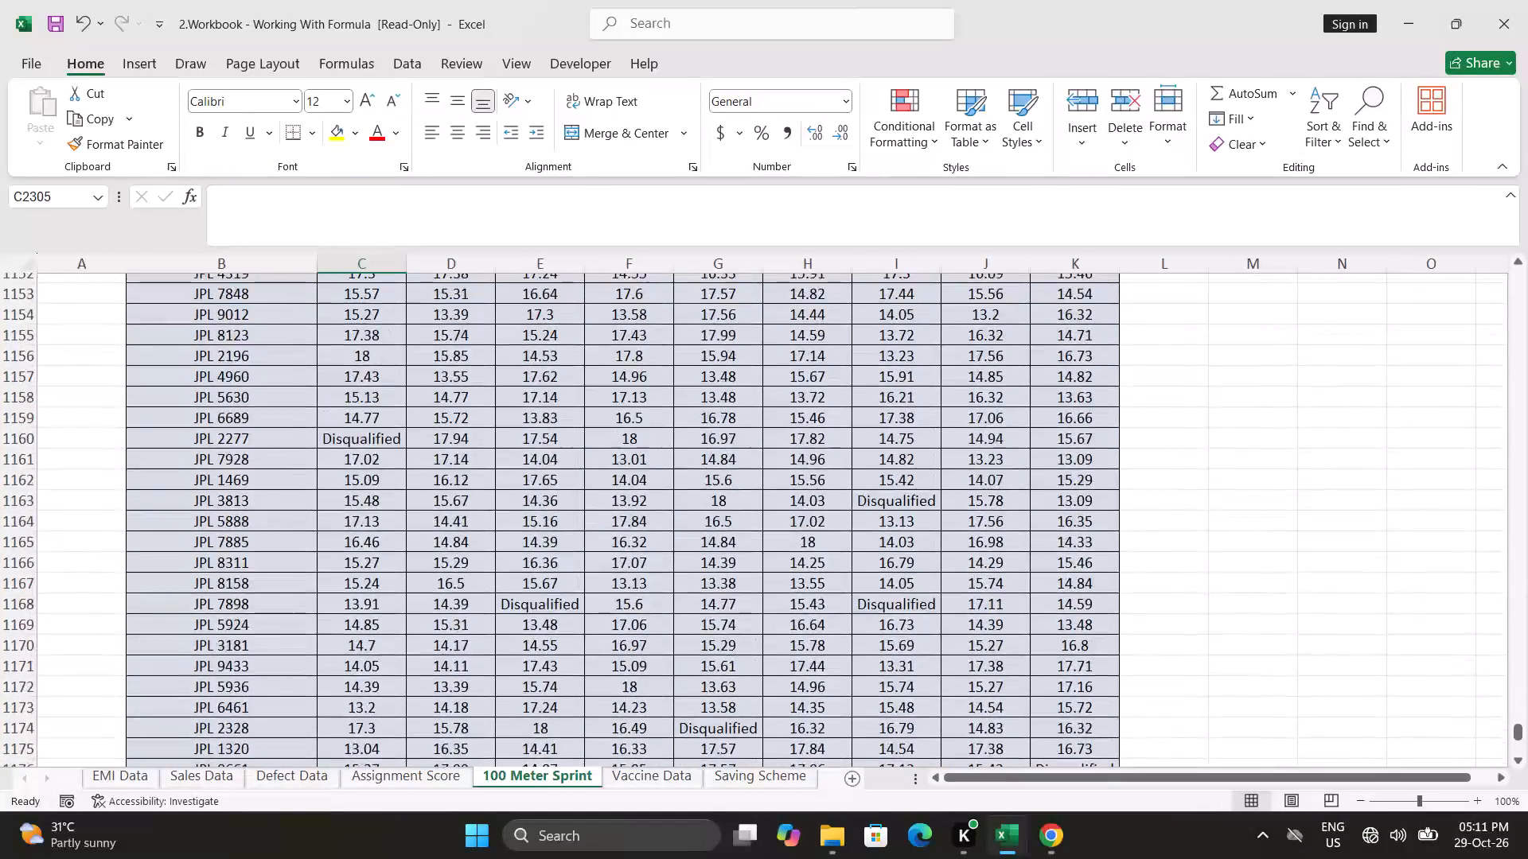
{"action": "scroll", "coordinate": [374, 605], "scroll_direction": "up", "scroll_amount": 9}
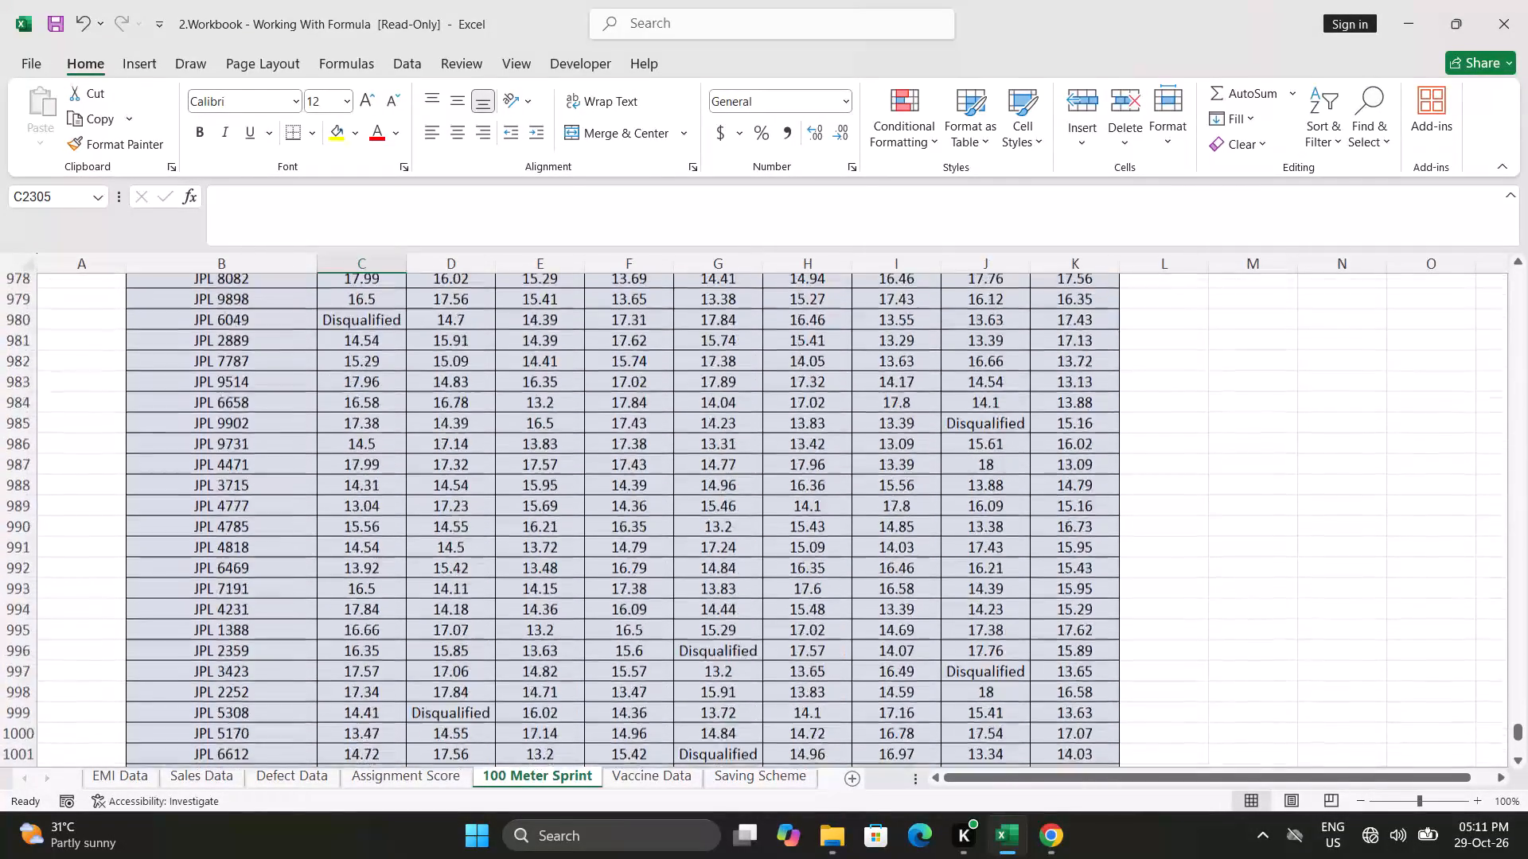
{"action": "scroll", "coordinate": [374, 605], "scroll_direction": "up", "scroll_amount": 5}
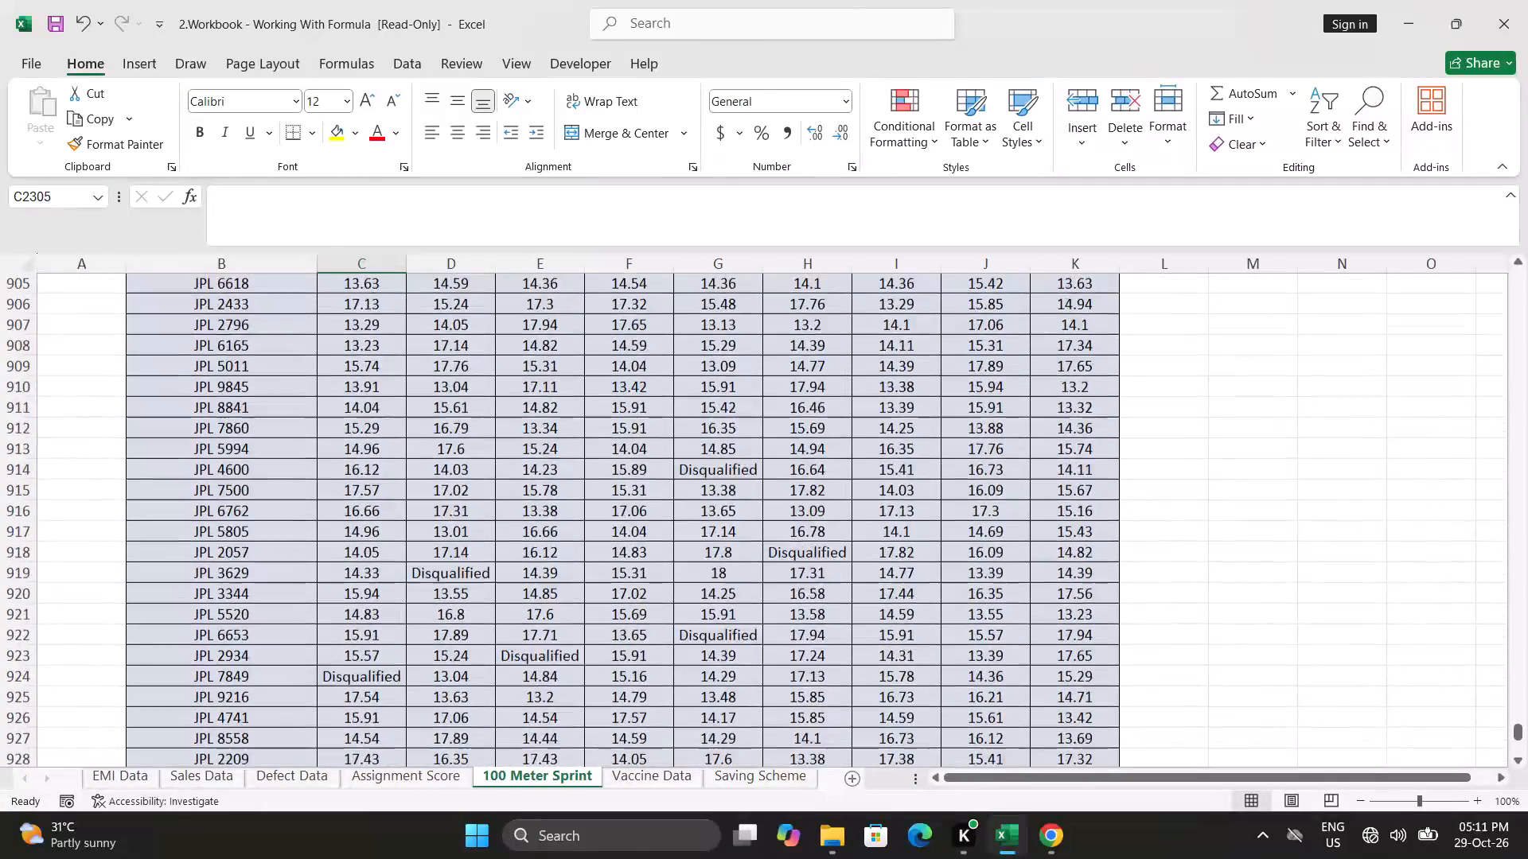
{"action": "scroll", "coordinate": [374, 605], "scroll_direction": "up", "scroll_amount": 4}
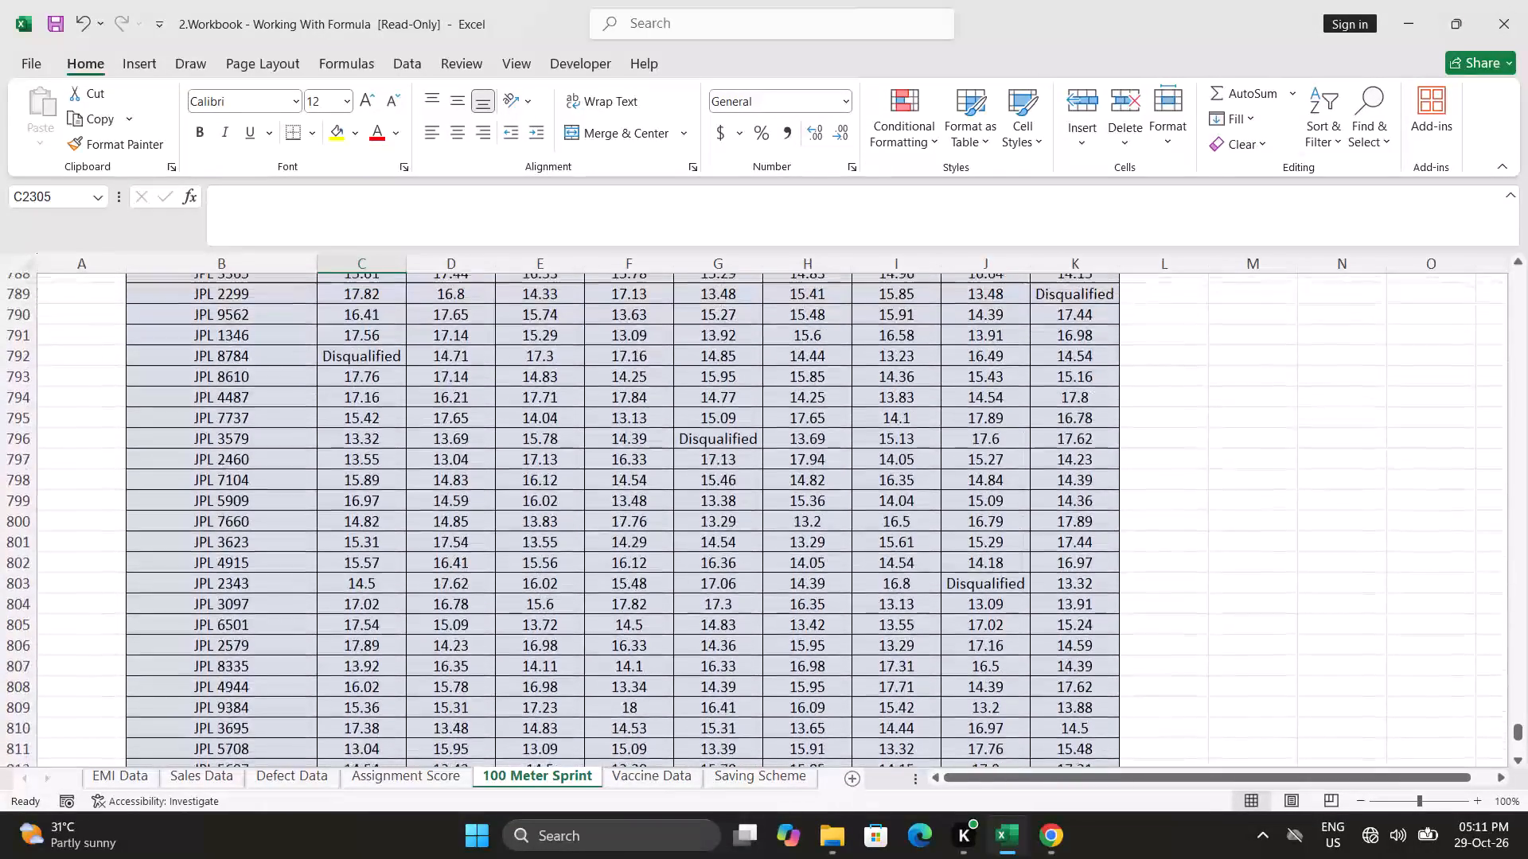
{"action": "scroll", "coordinate": [374, 605], "scroll_direction": "up", "scroll_amount": 4}
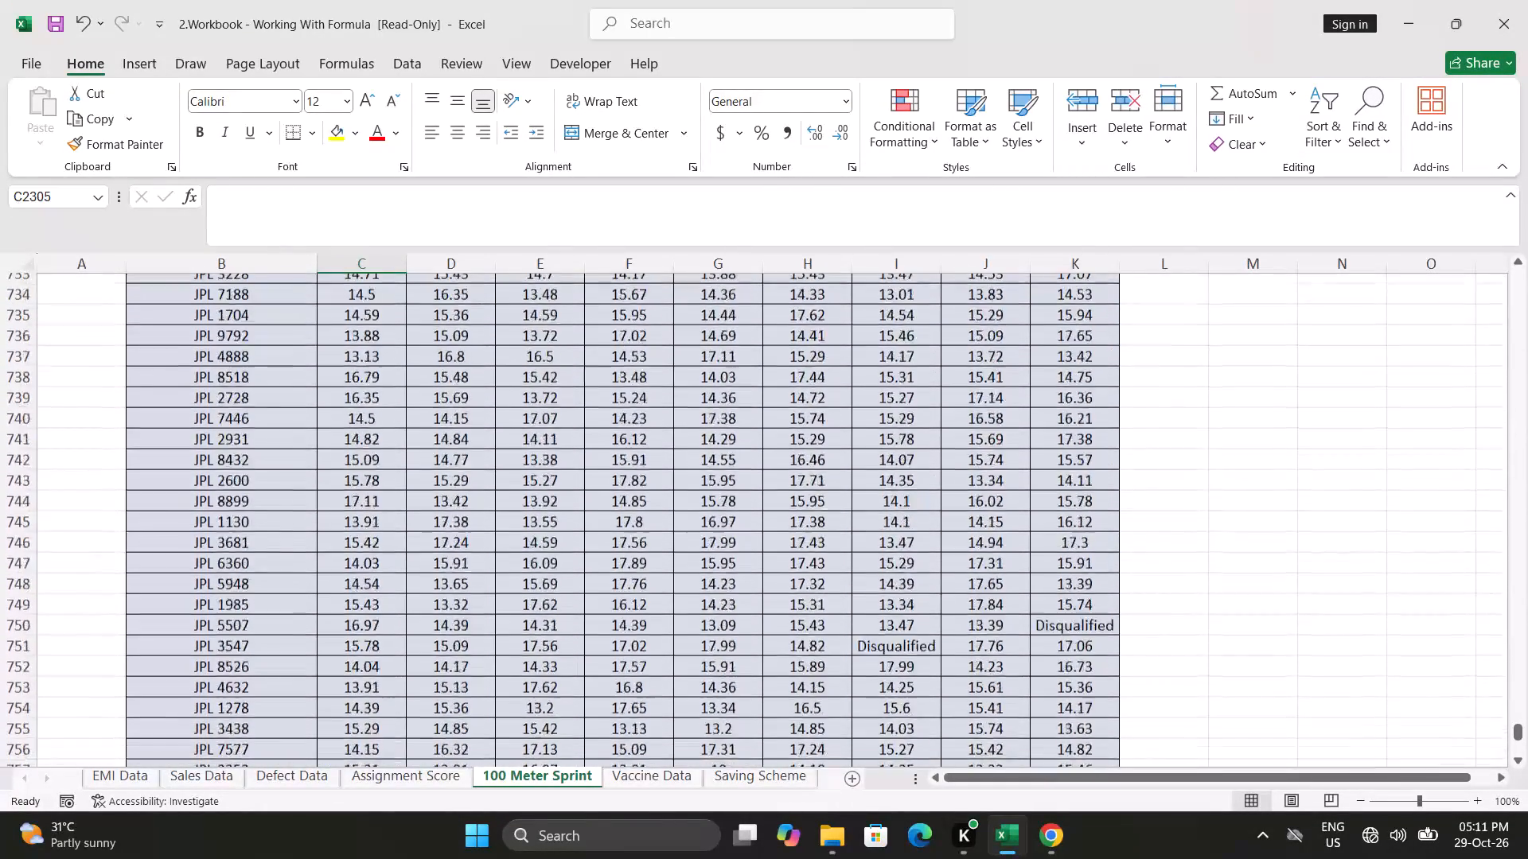
{"action": "scroll", "coordinate": [374, 605], "scroll_direction": "up", "scroll_amount": 2}
{"action": "right_click", "coordinate": [374, 606]}
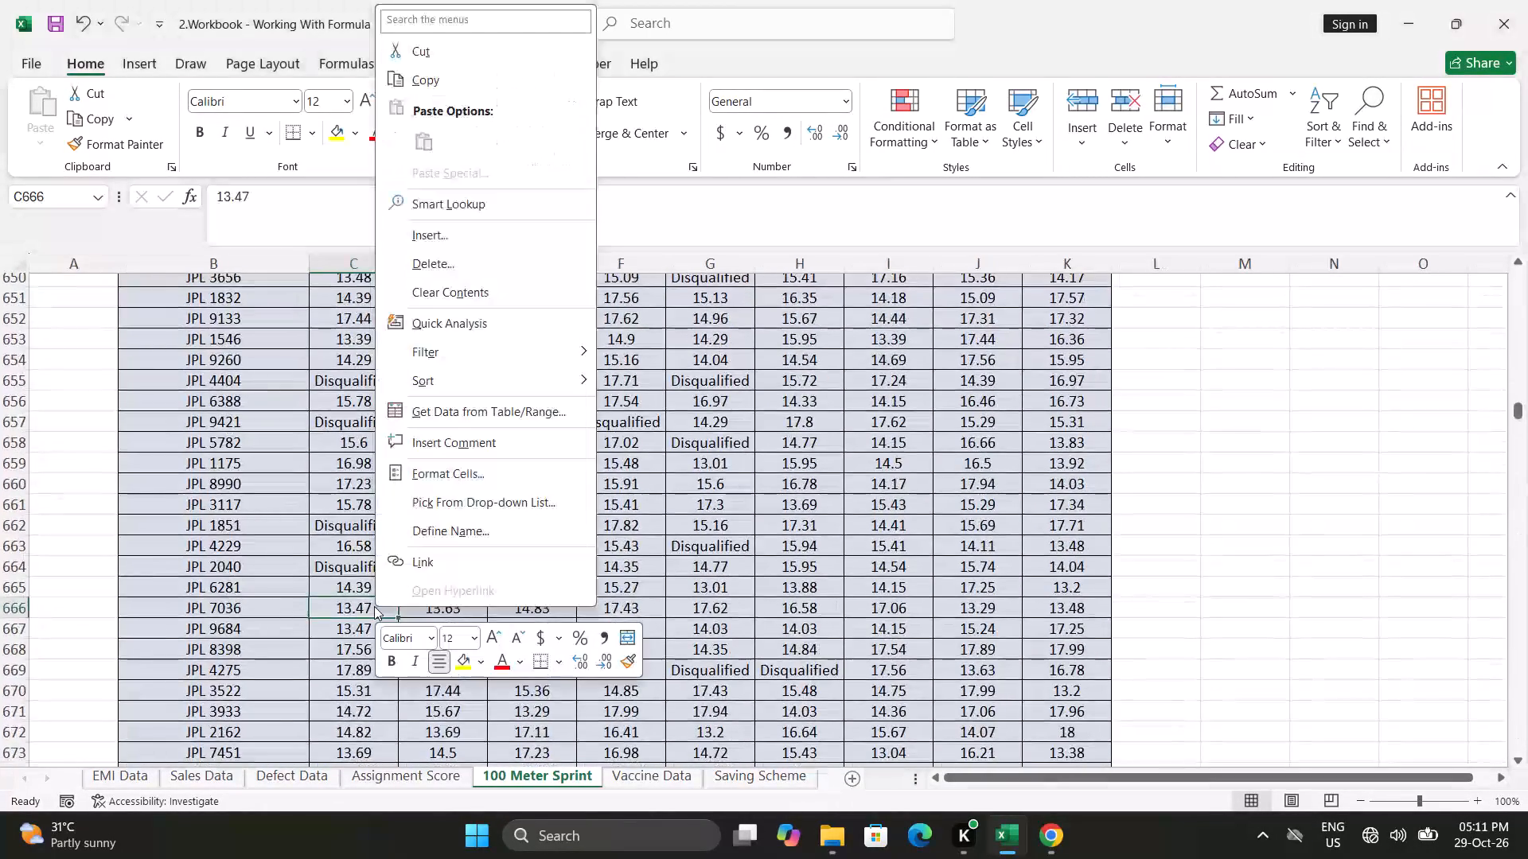
{"action": "left_click", "coordinate": [326, 576]}
{"action": "scroll", "coordinate": [326, 576], "scroll_direction": "up", "scroll_amount": 2}
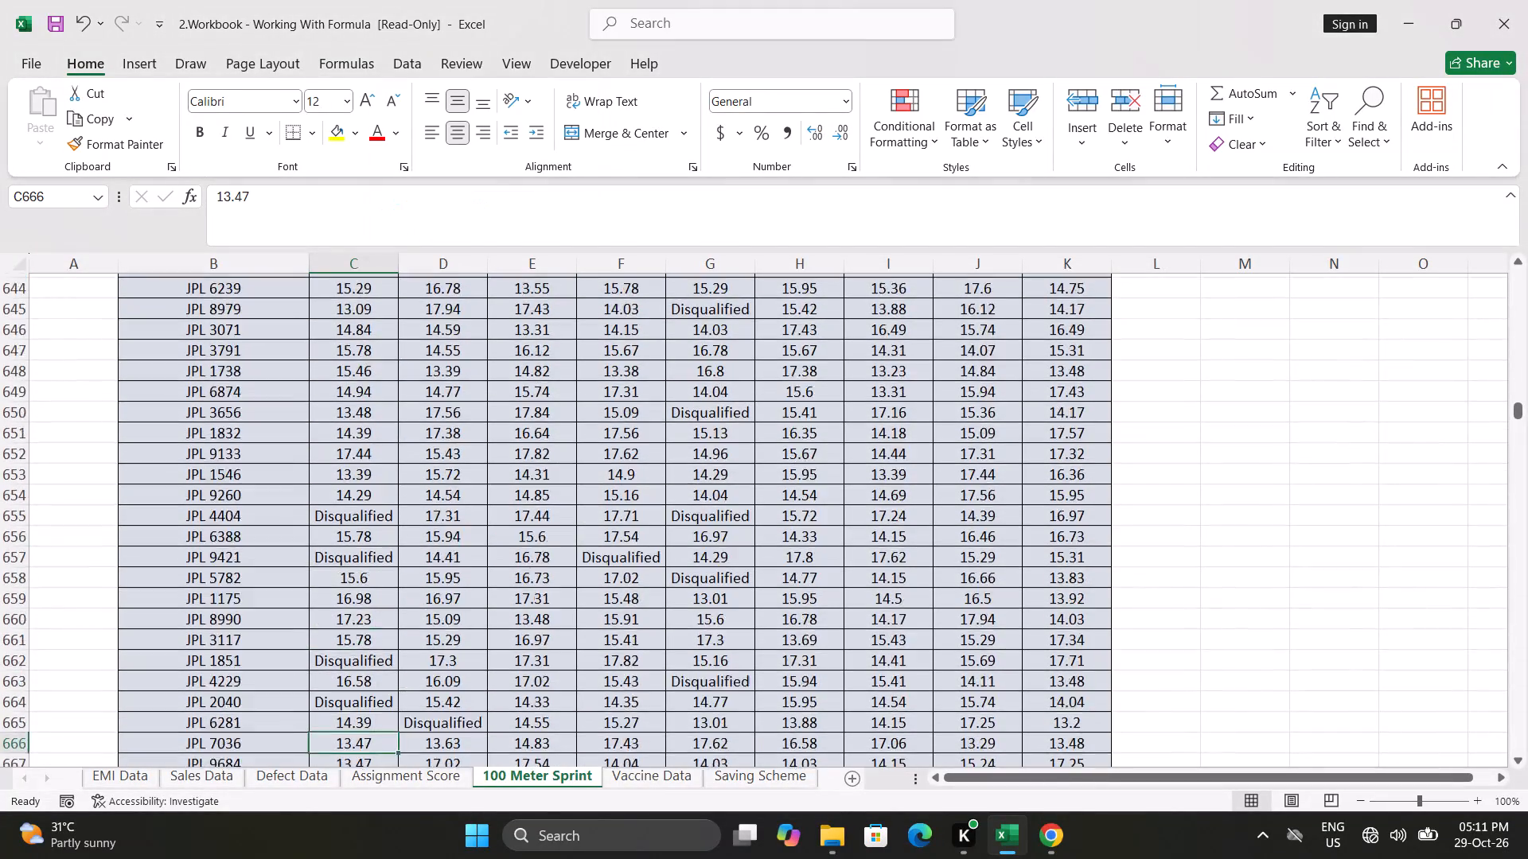
{"action": "scroll", "coordinate": [326, 576], "scroll_direction": "up", "scroll_amount": 6}
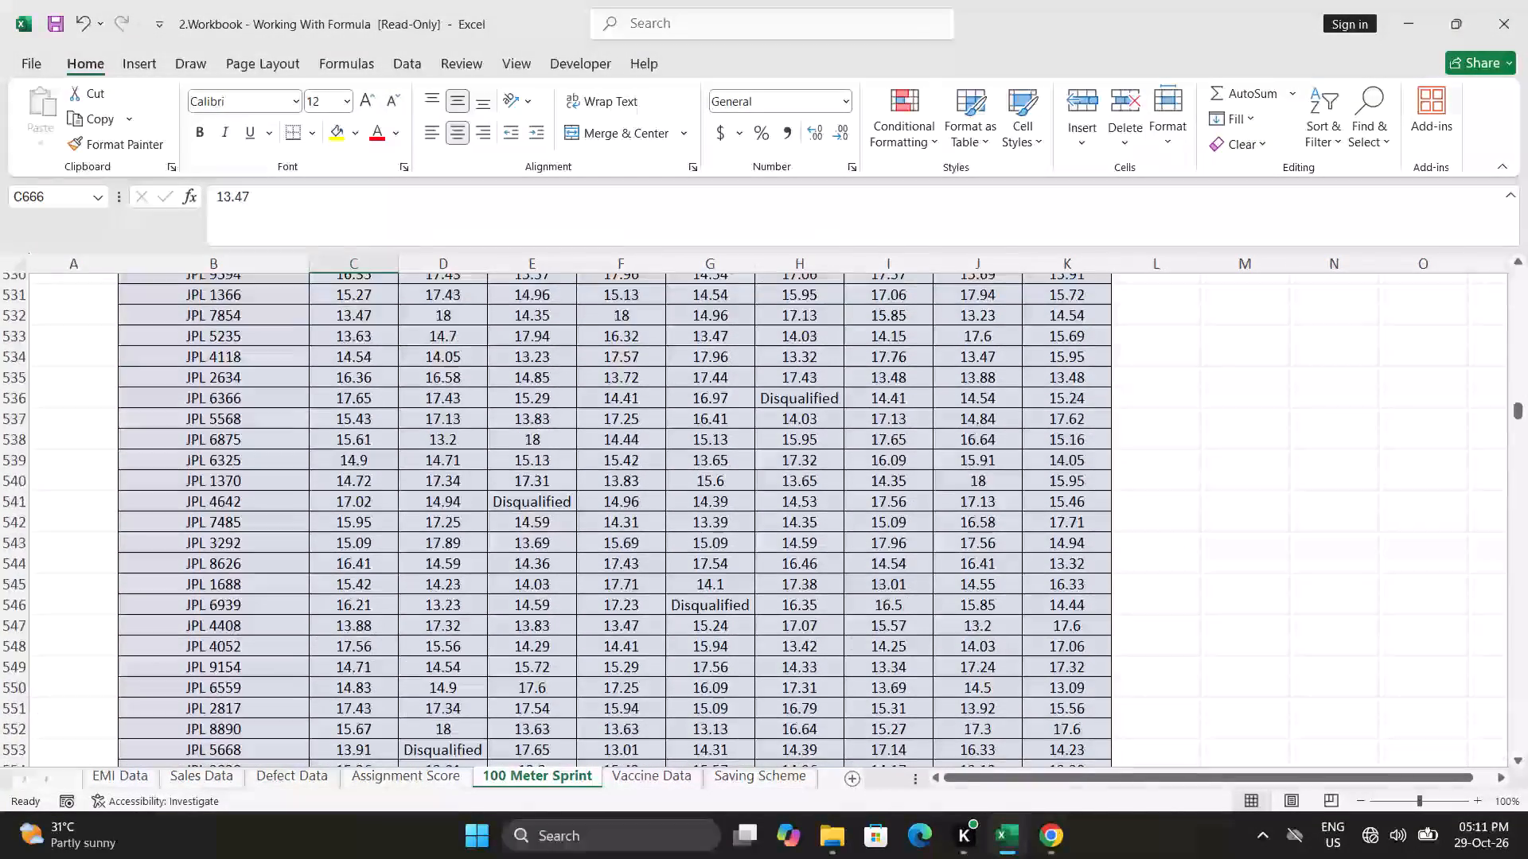
{"action": "scroll", "coordinate": [326, 576], "scroll_direction": "up", "scroll_amount": 3}
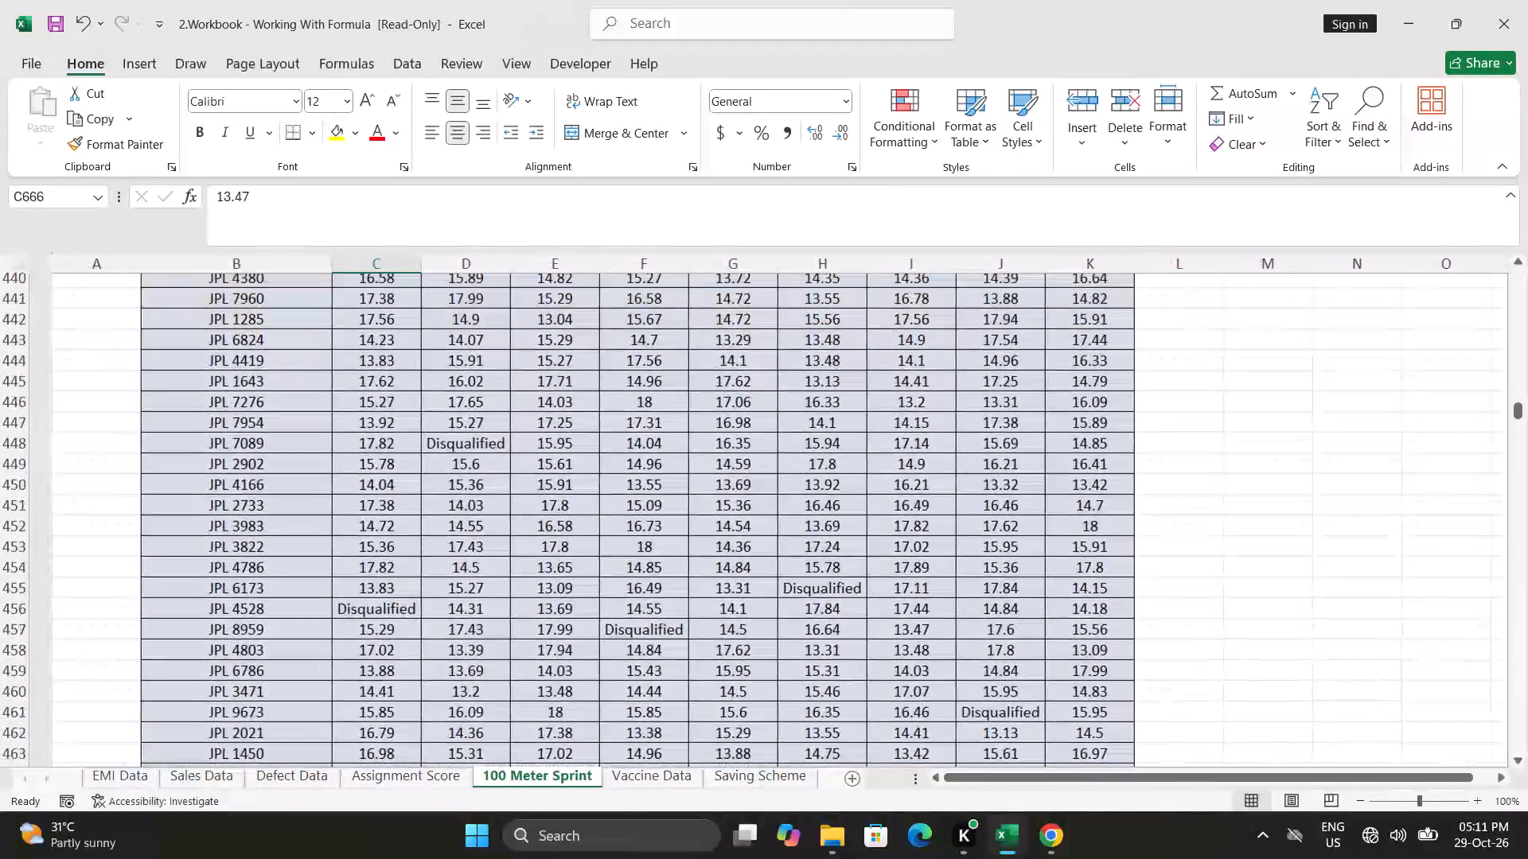
{"action": "scroll", "coordinate": [326, 576], "scroll_direction": "up", "scroll_amount": 3}
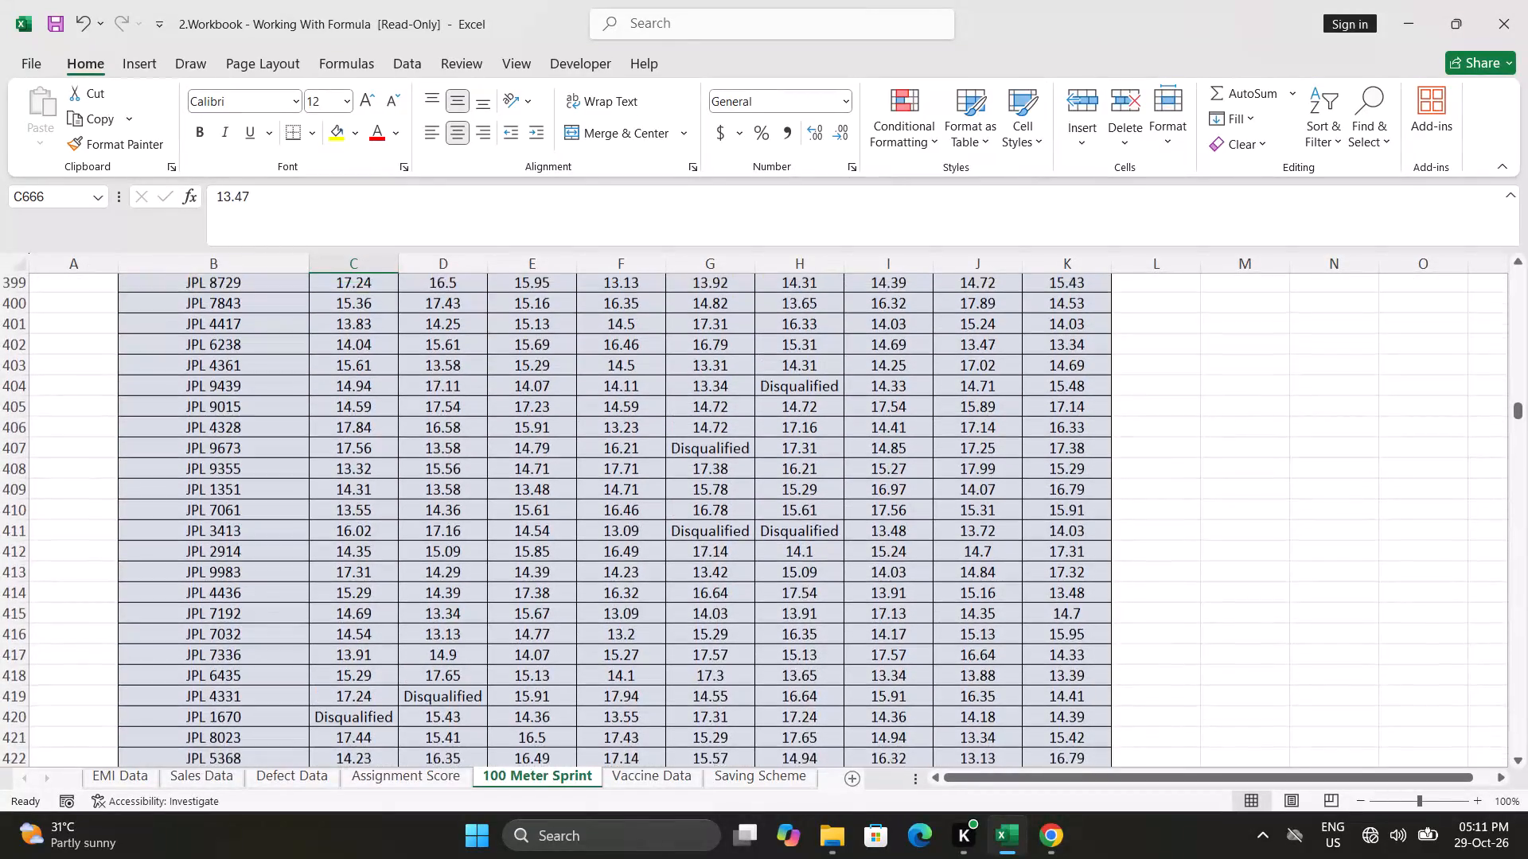
{"action": "scroll", "coordinate": [326, 576], "scroll_direction": "up", "scroll_amount": 8}
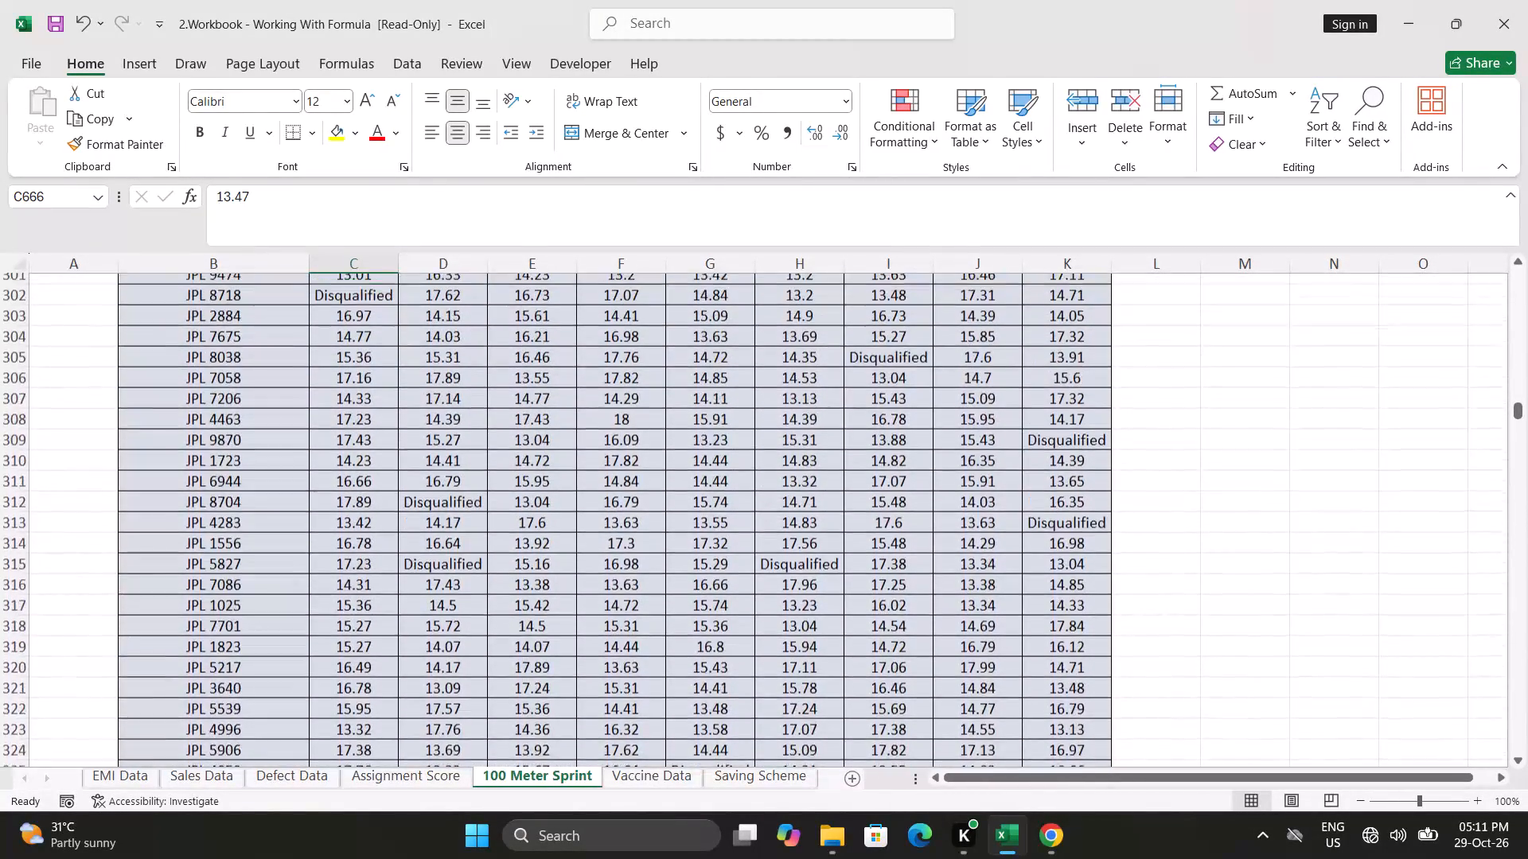
{"action": "scroll", "coordinate": [326, 576], "scroll_direction": "up", "scroll_amount": 5}
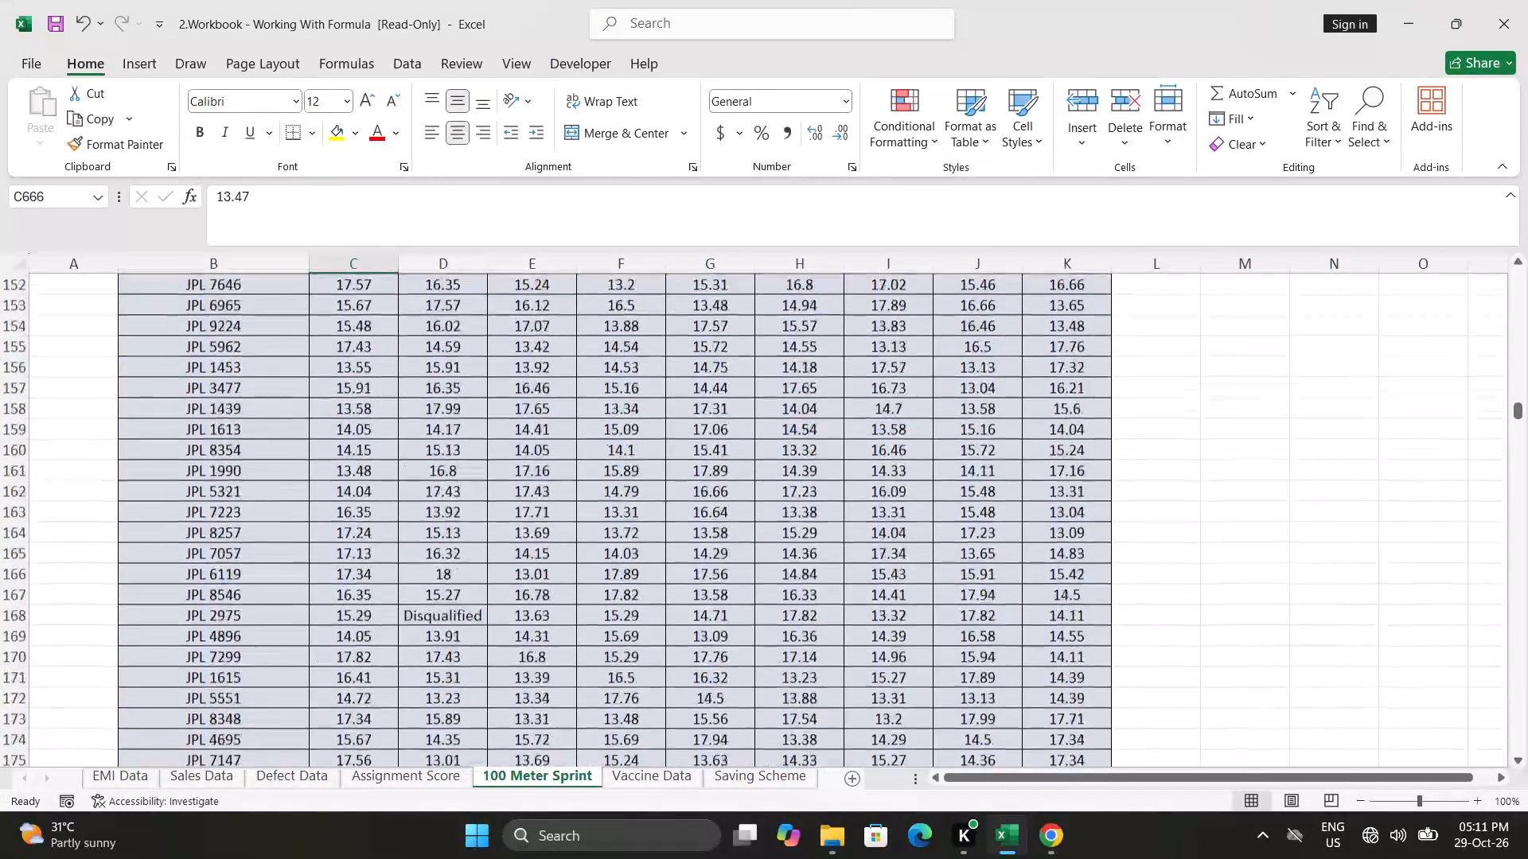
{"action": "scroll", "coordinate": [326, 576], "scroll_direction": "up", "scroll_amount": 3}
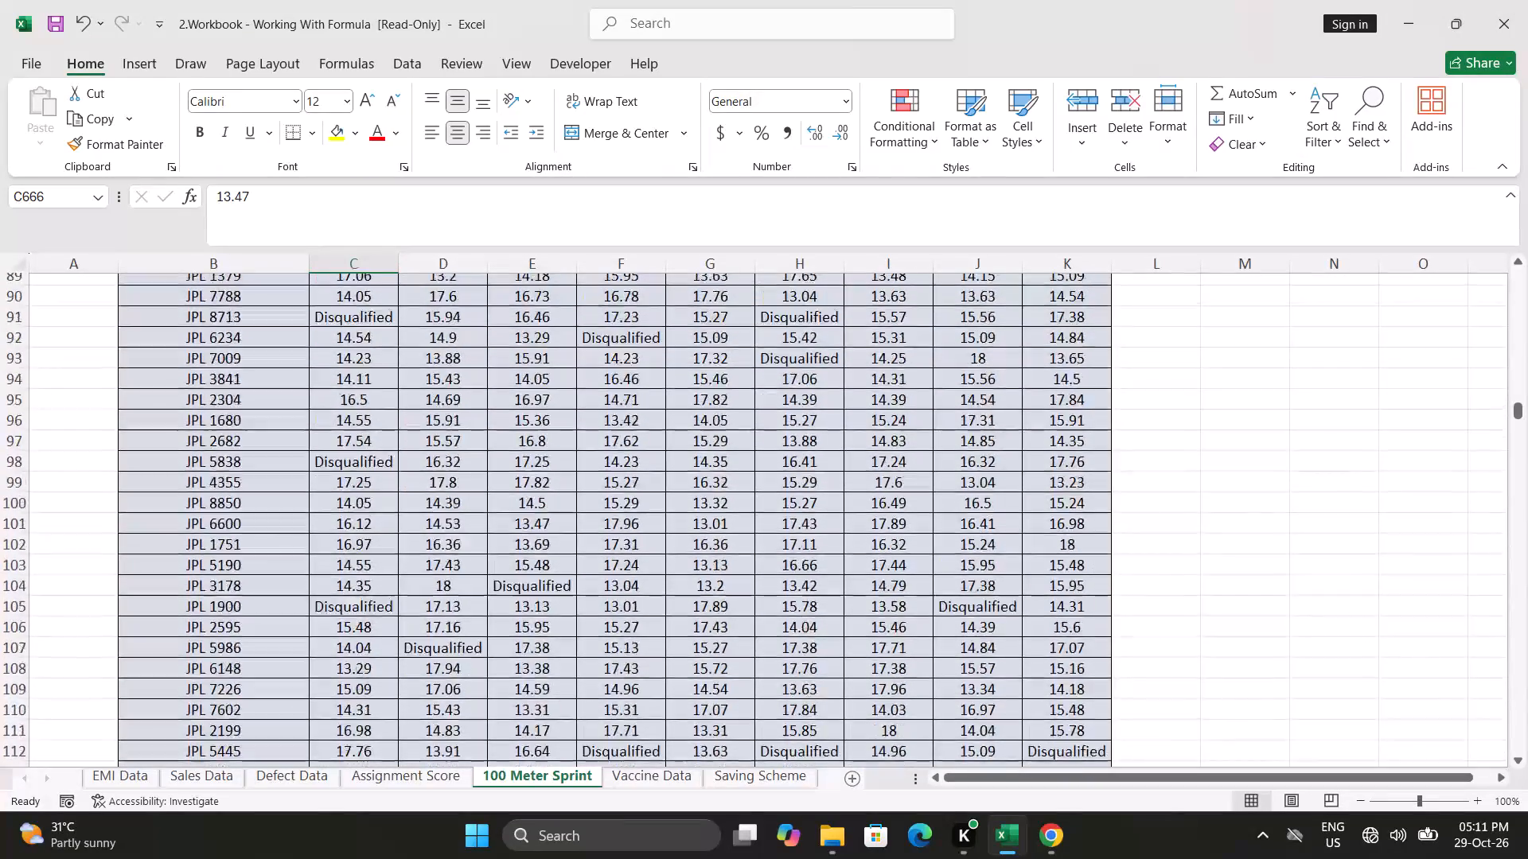
{"action": "scroll", "coordinate": [326, 576], "scroll_direction": "up", "scroll_amount": 5}
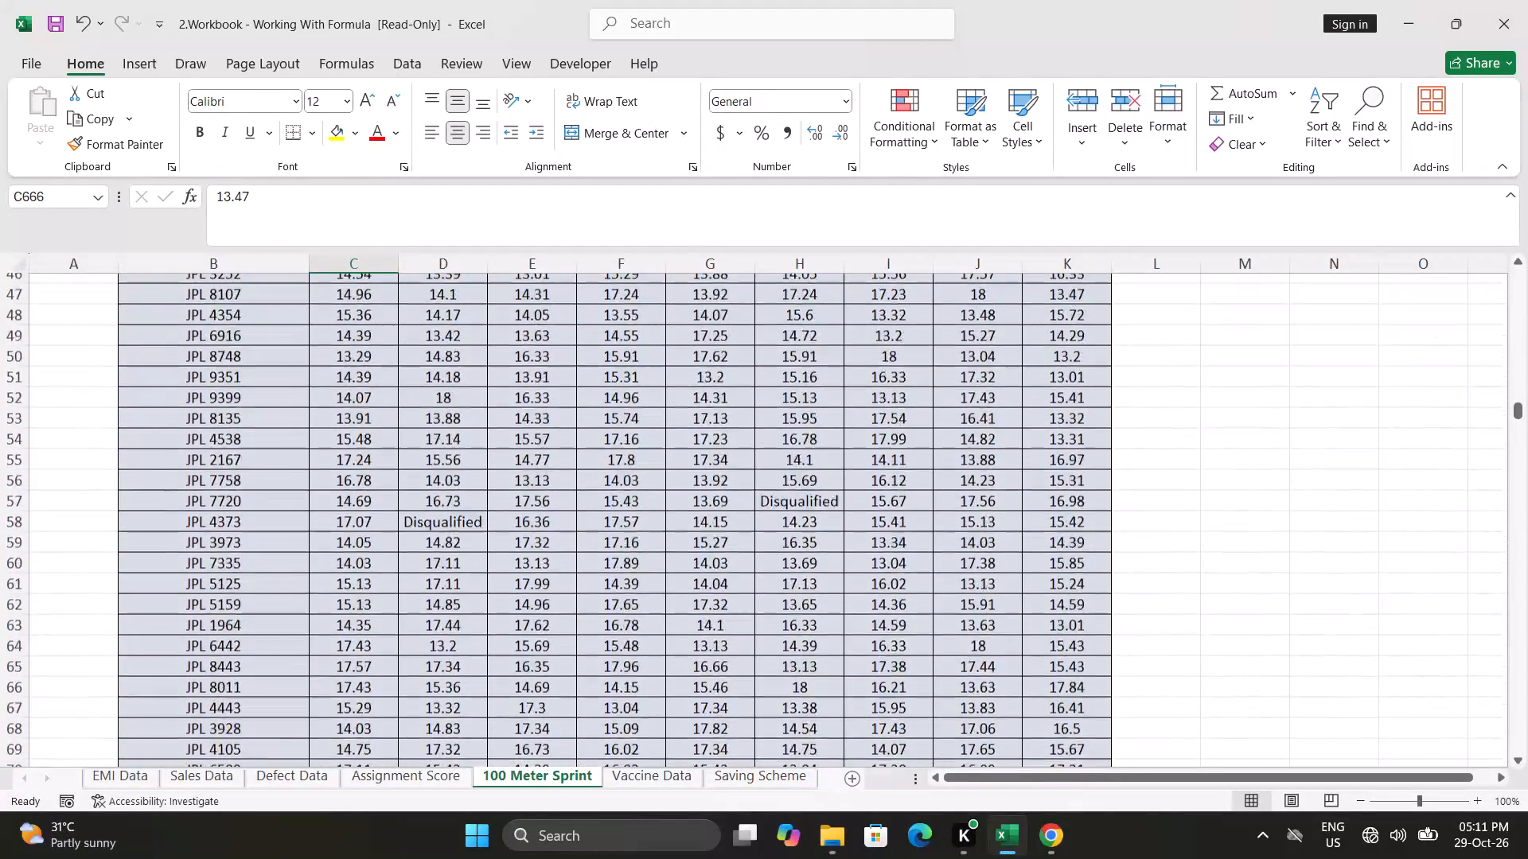
{"action": "scroll", "coordinate": [326, 576], "scroll_direction": "up", "scroll_amount": 3}
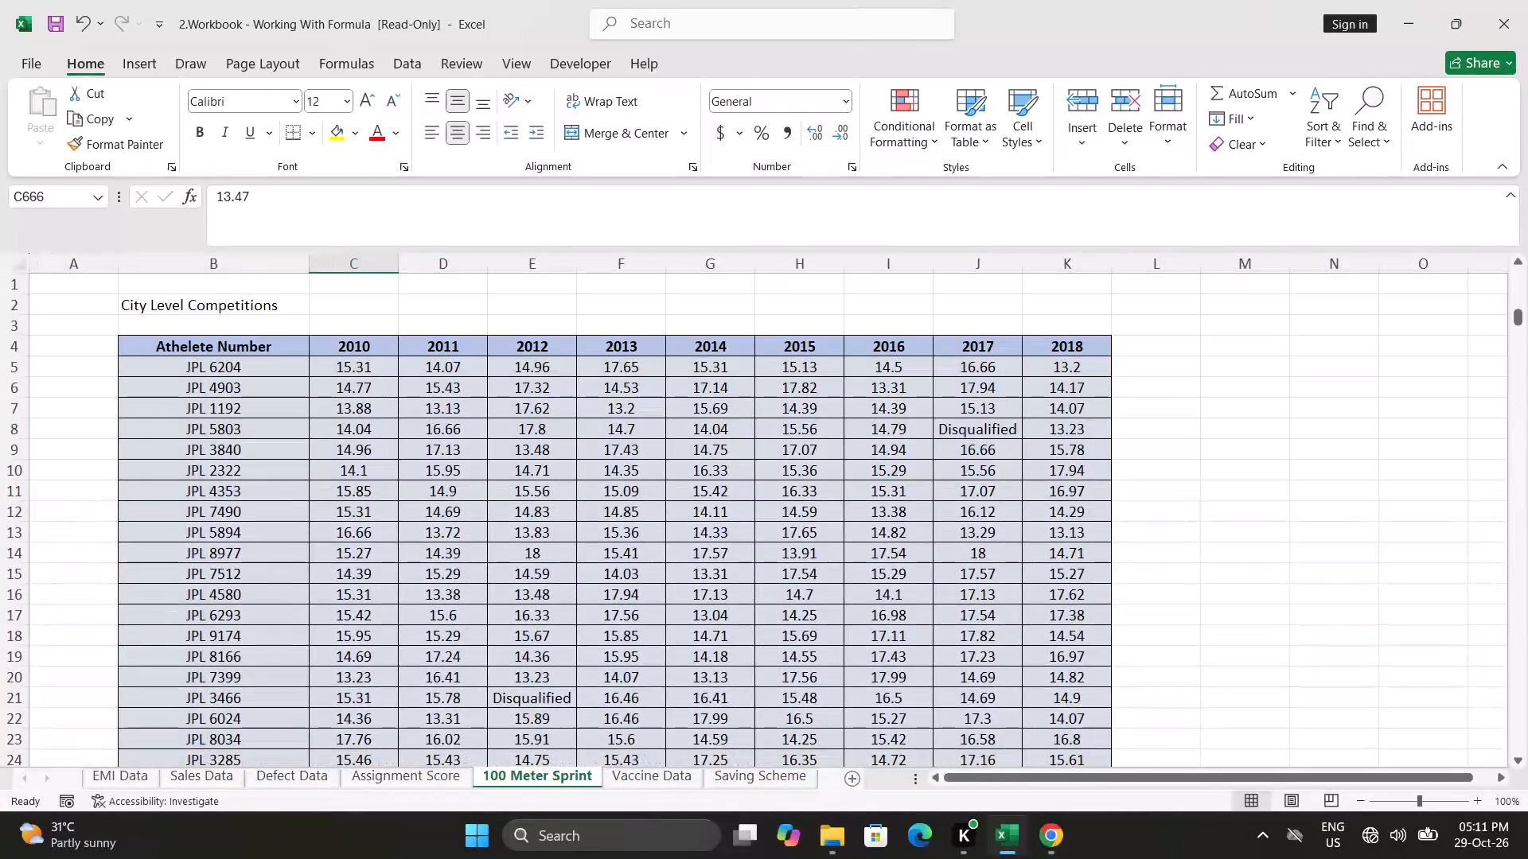
Copy the COUNTIF formula in C2304 across the Number of disqualified row to K2304, covering 2011 through 2018.
{"action": "left_click", "coordinate": [372, 579]}
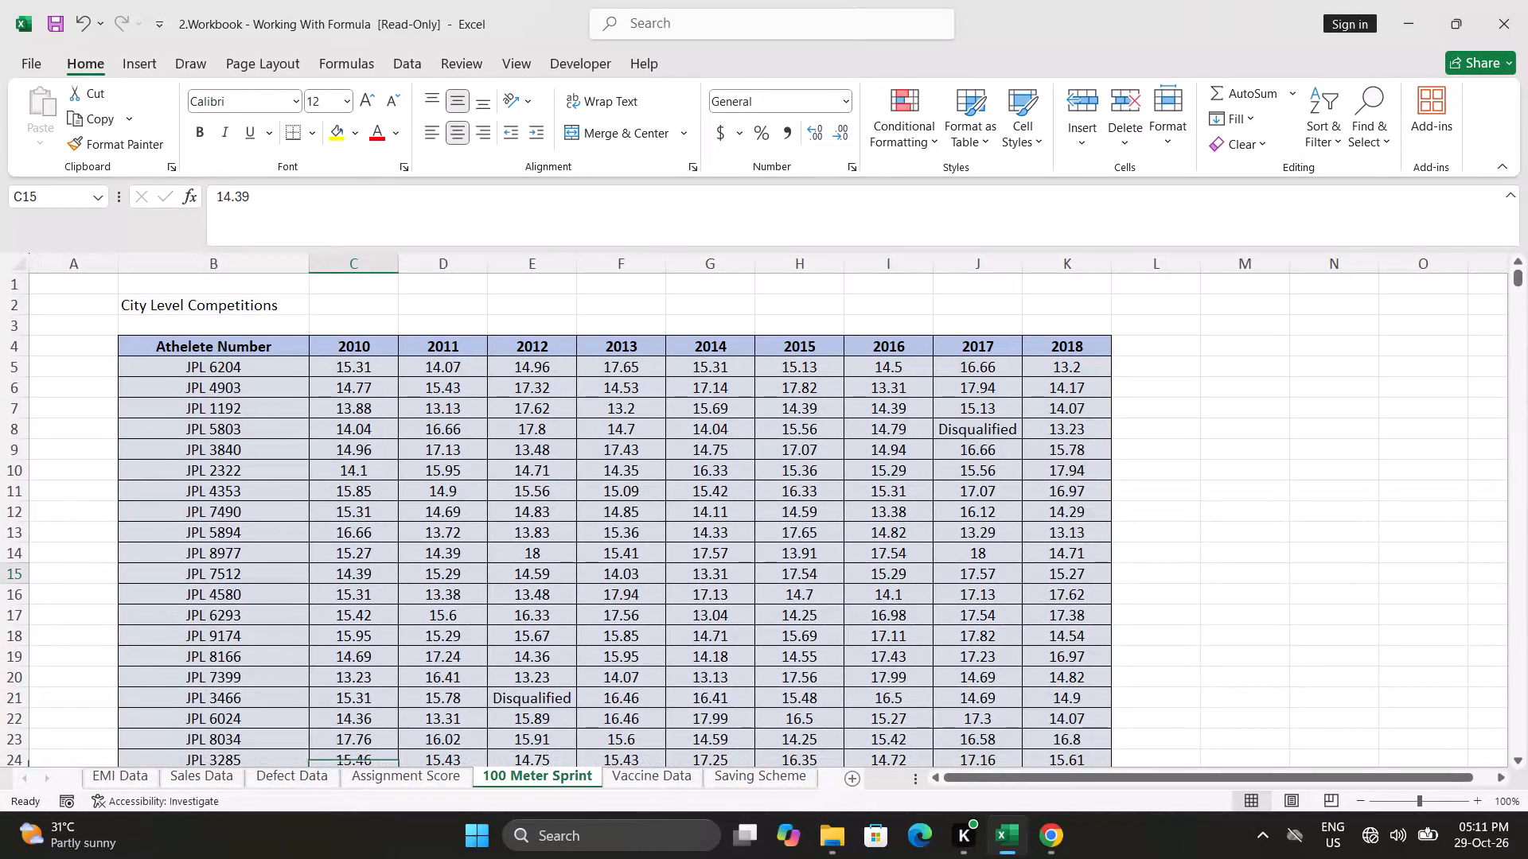
{"action": "key", "text": "ctrl+Down"}
{"action": "scroll", "coordinate": [372, 579], "scroll_direction": "down", "scroll_amount": 4}
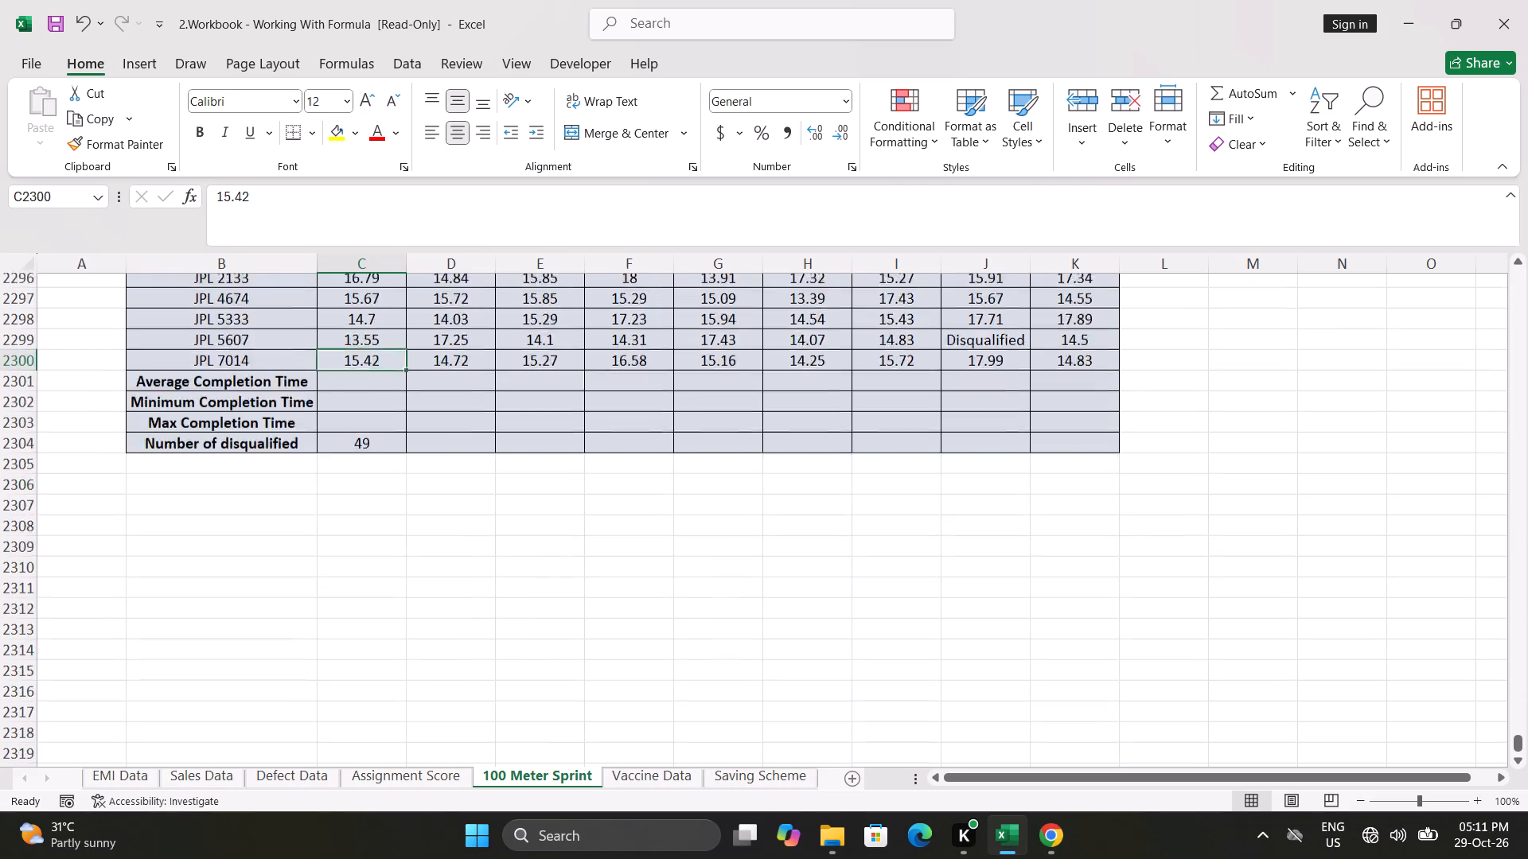
{"action": "scroll", "coordinate": [372, 579], "scroll_direction": "up", "scroll_amount": 3}
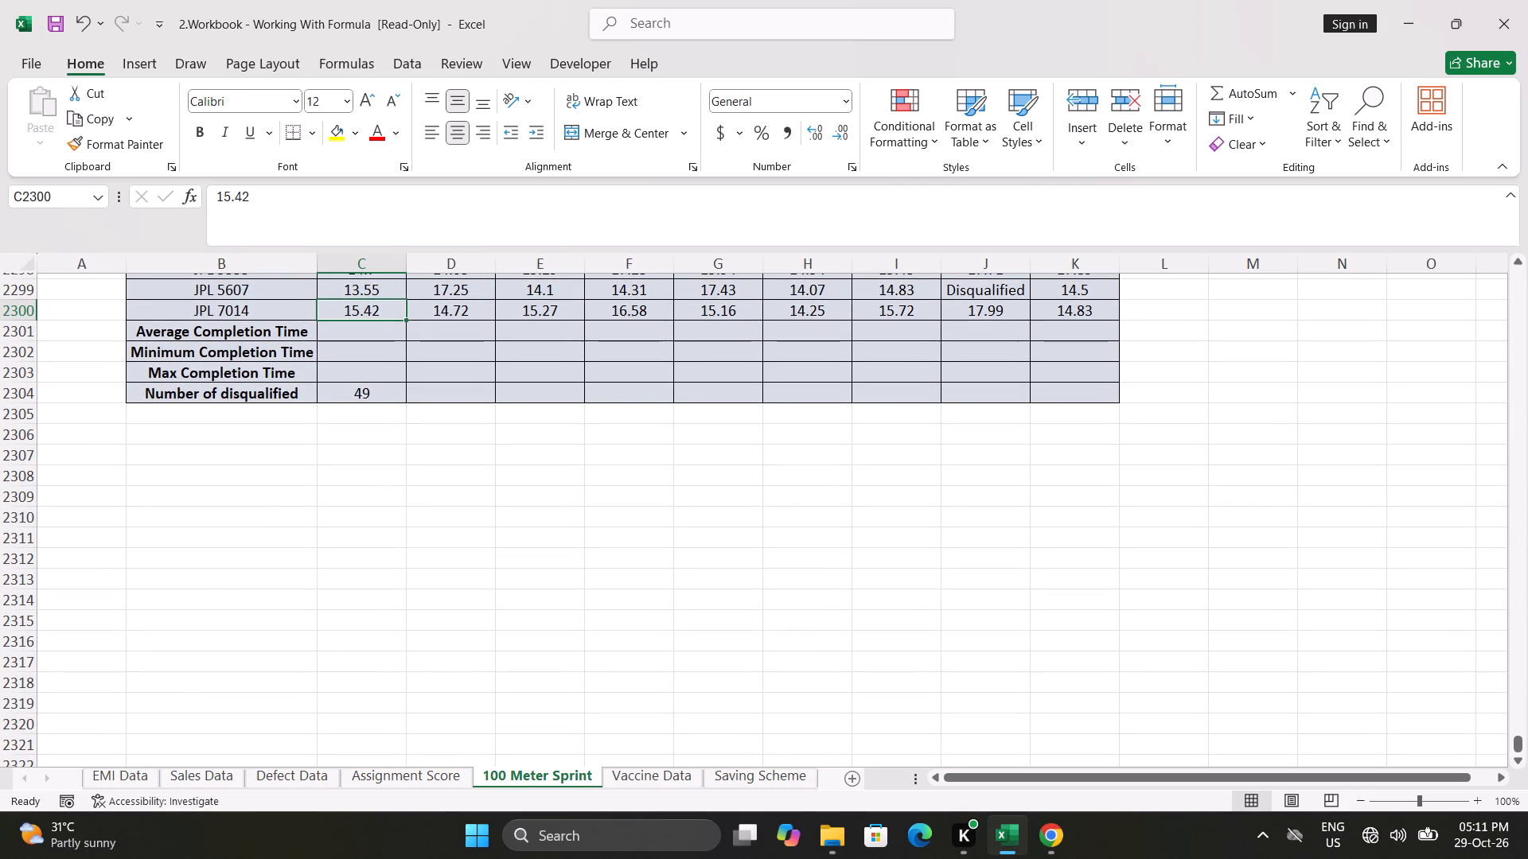
{"action": "left_click", "coordinate": [380, 402]}
{"action": "left_click_drag", "start_coordinate": [405, 405], "coordinate": [1090, 417]}
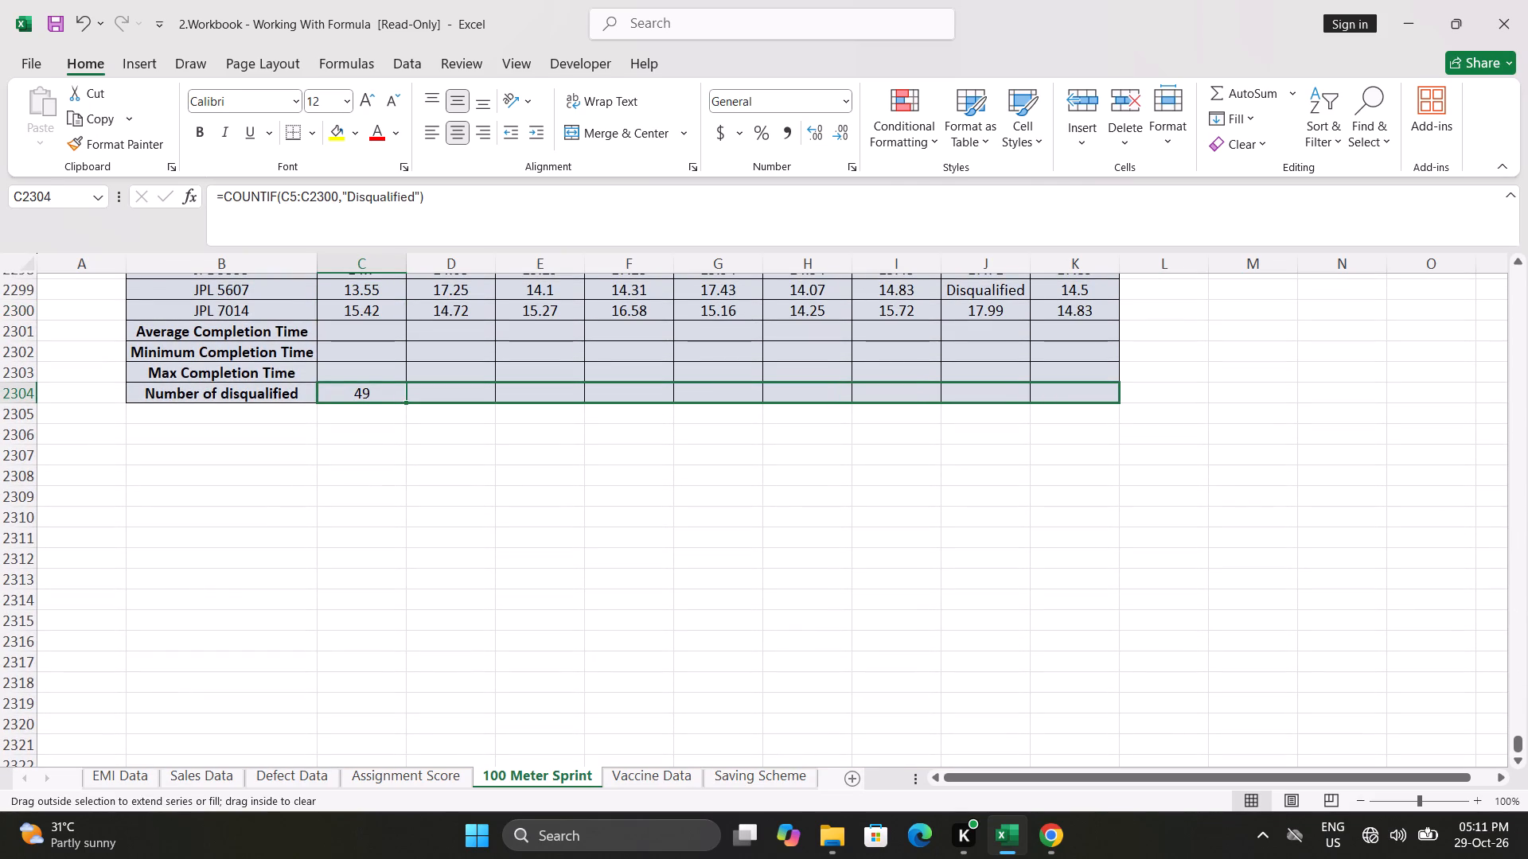
{"action": "left_click_drag", "start_coordinate": [1090, 417], "coordinate": [1092, 415]}
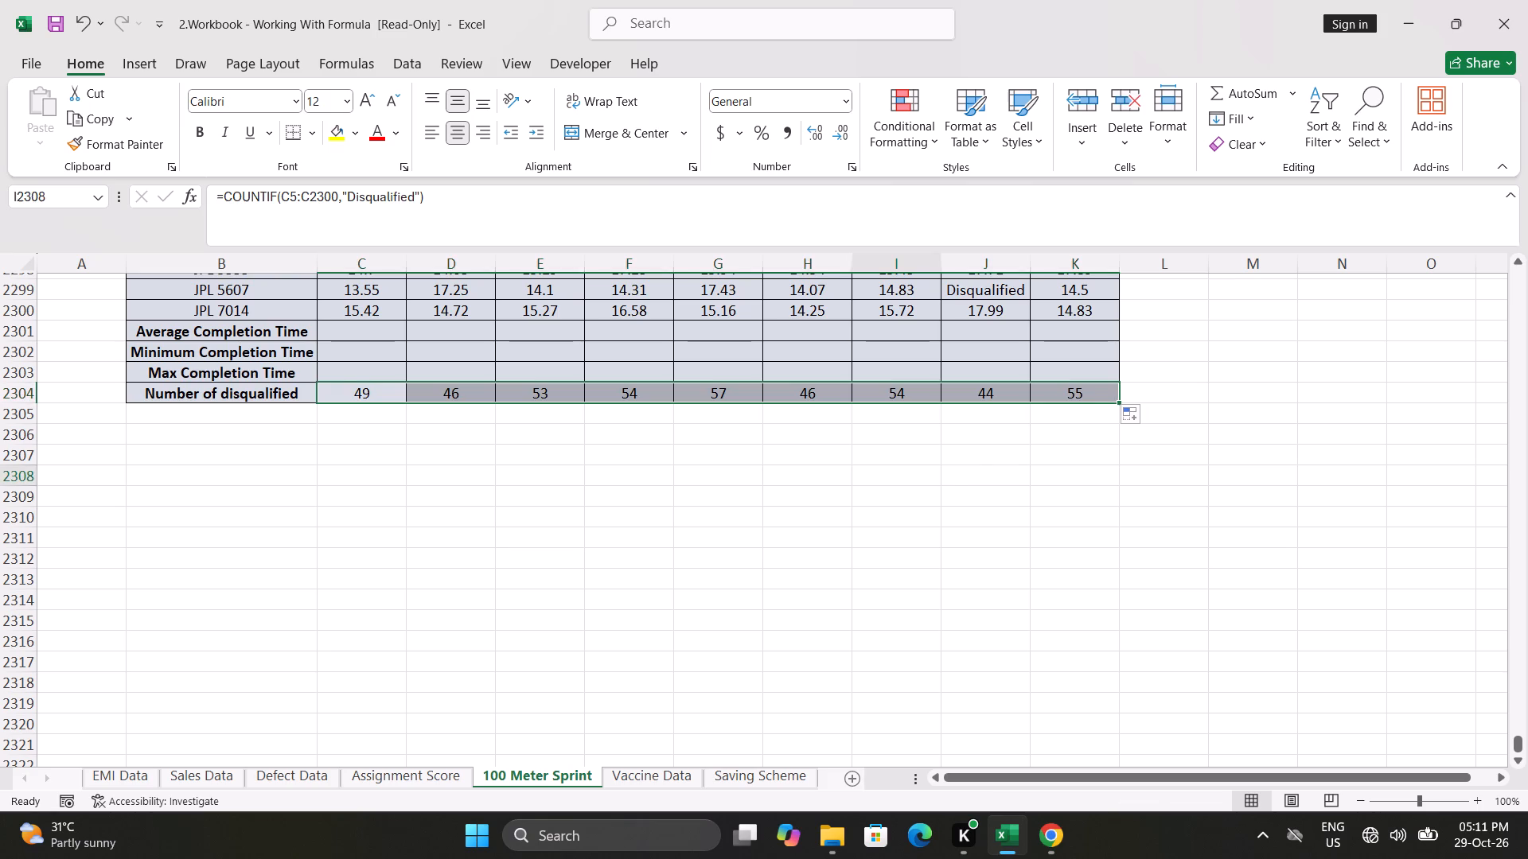
{"action": "left_click", "coordinate": [855, 476]}
{"action": "scroll", "coordinate": [855, 476], "scroll_direction": "up", "scroll_amount": 2}
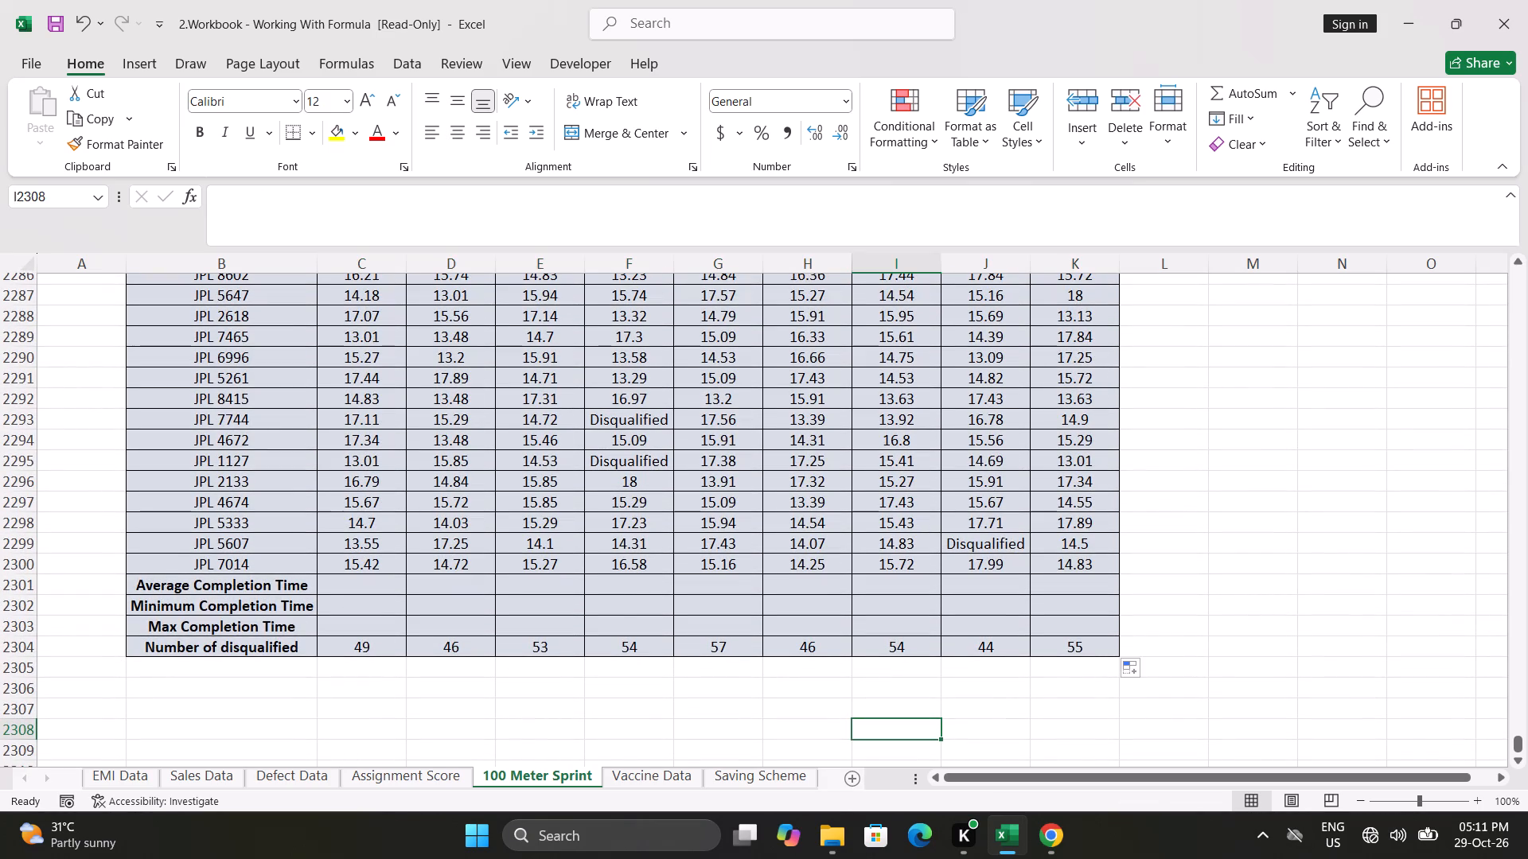